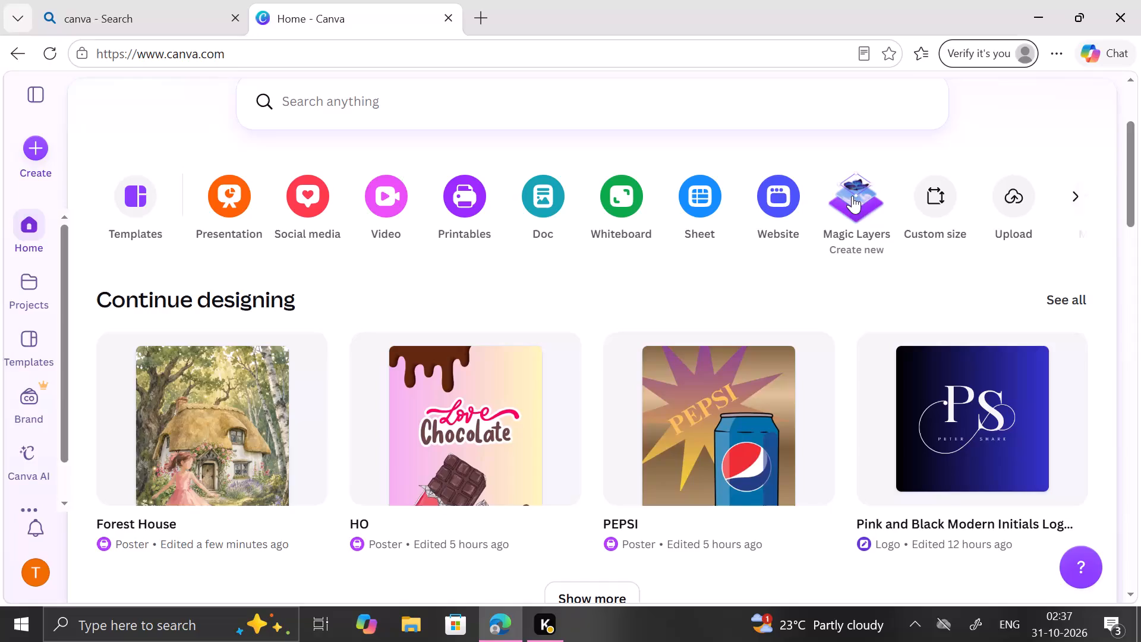
Use Magic Layers to split the sample photo of the woman blowing bubbles on the grass into editable layers.
{"action": "left_click", "coordinate": [728, 122]}
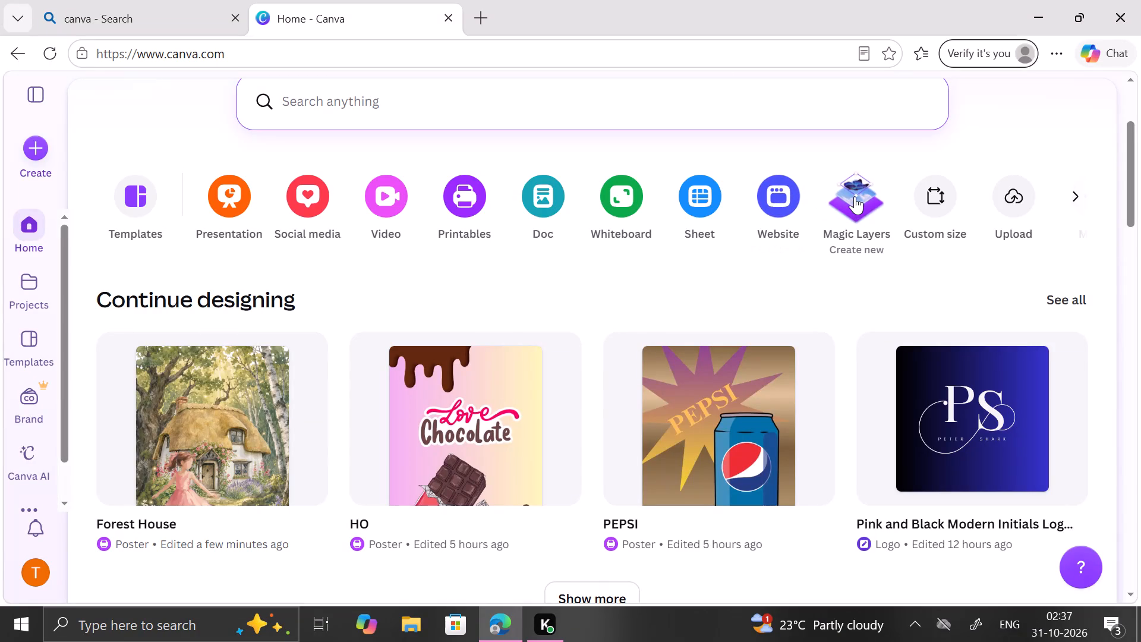
{"action": "left_click", "coordinate": [855, 196]}
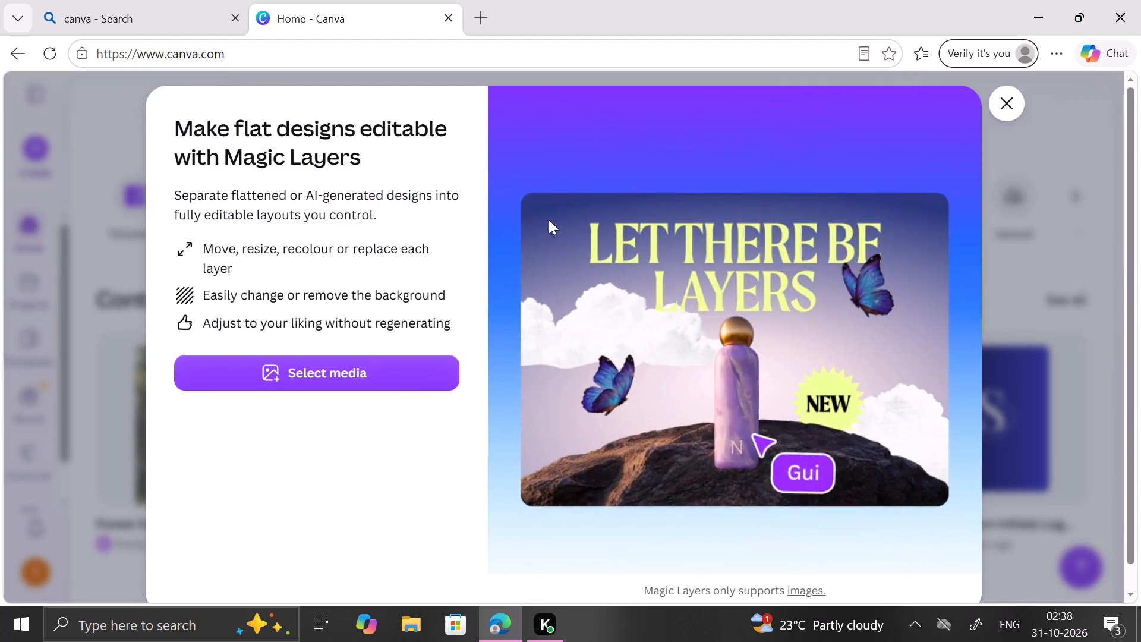
{"action": "left_click", "coordinate": [401, 377]}
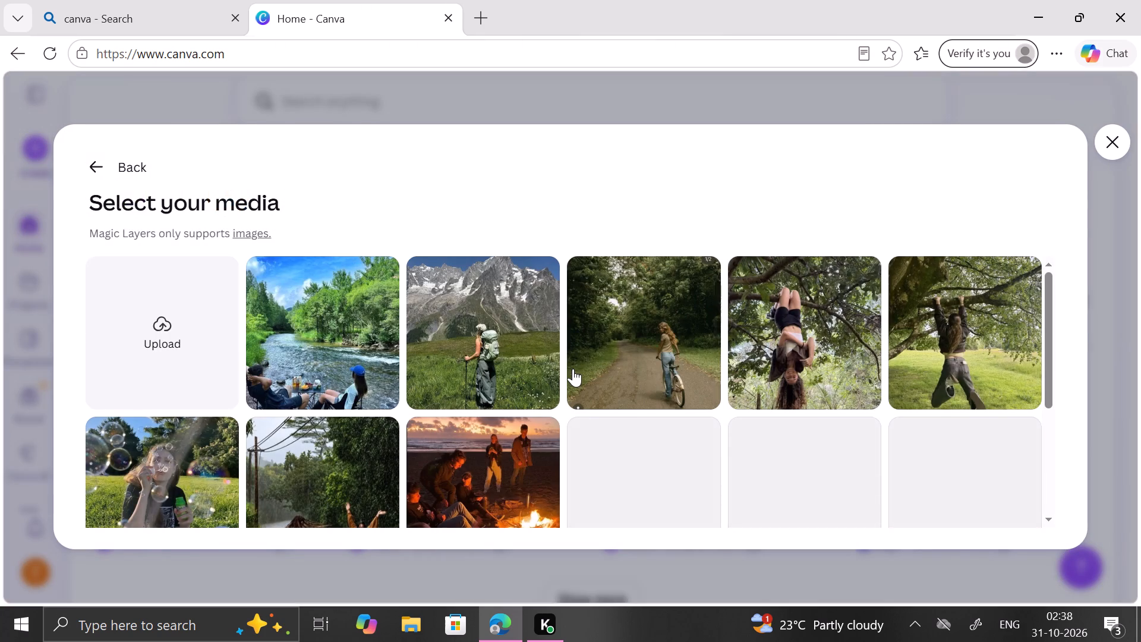
{"action": "scroll", "coordinate": [822, 366], "scroll_direction": "down", "scroll_amount": 3}
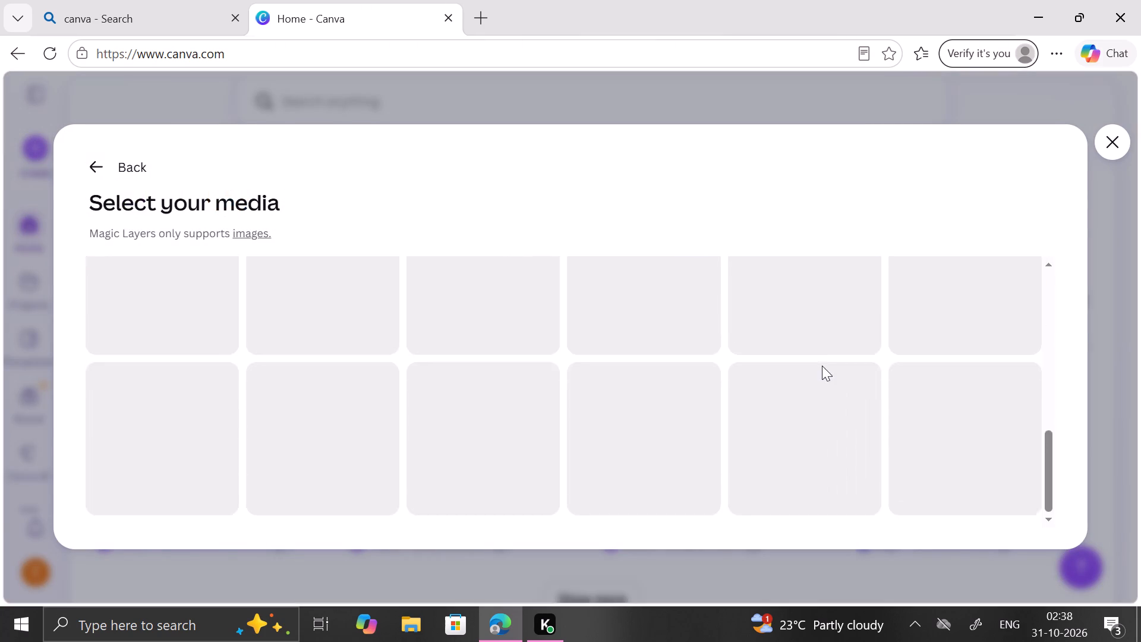
{"action": "scroll", "coordinate": [822, 366], "scroll_direction": "up", "scroll_amount": 3}
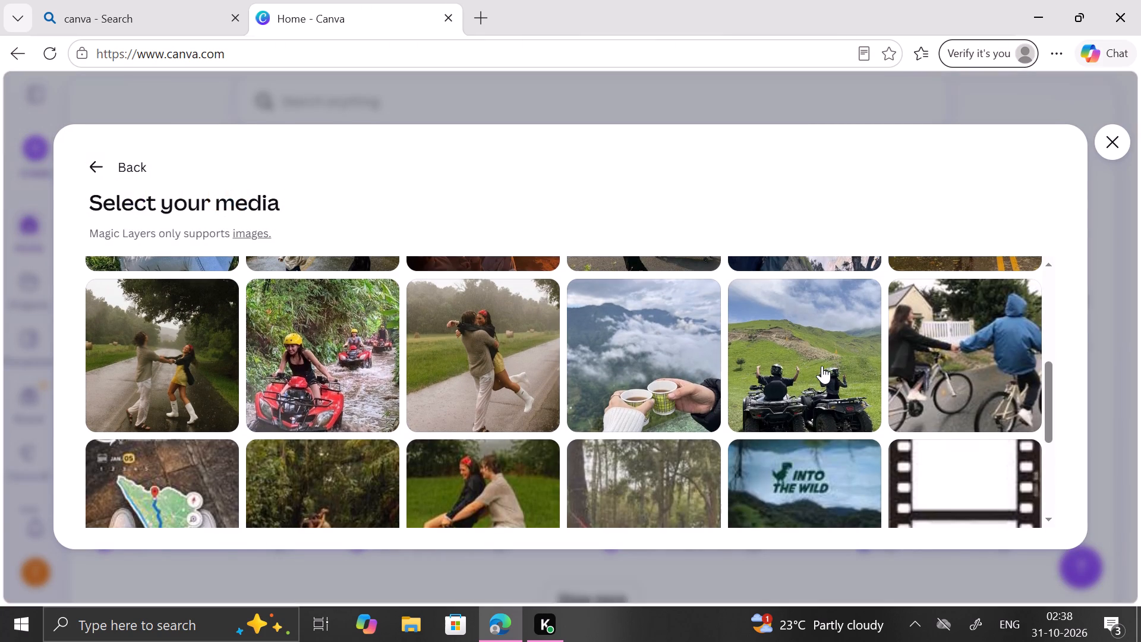
{"action": "scroll", "coordinate": [822, 366], "scroll_direction": "up", "scroll_amount": 3}
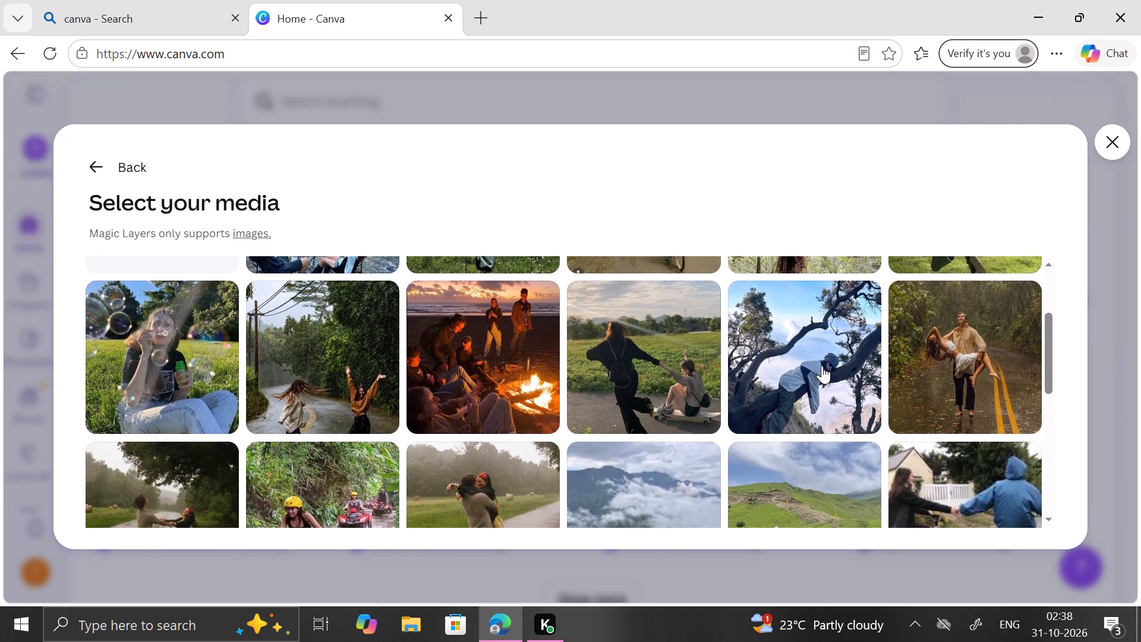
{"action": "scroll", "coordinate": [822, 366], "scroll_direction": "up", "scroll_amount": 3}
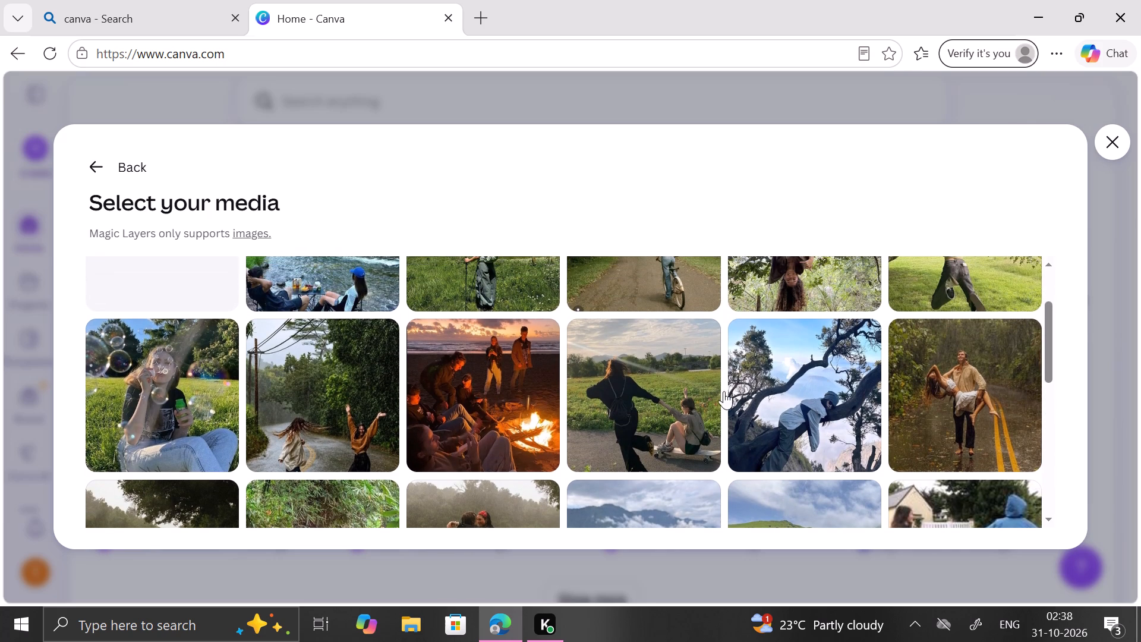
{"action": "left_click", "coordinate": [203, 425]}
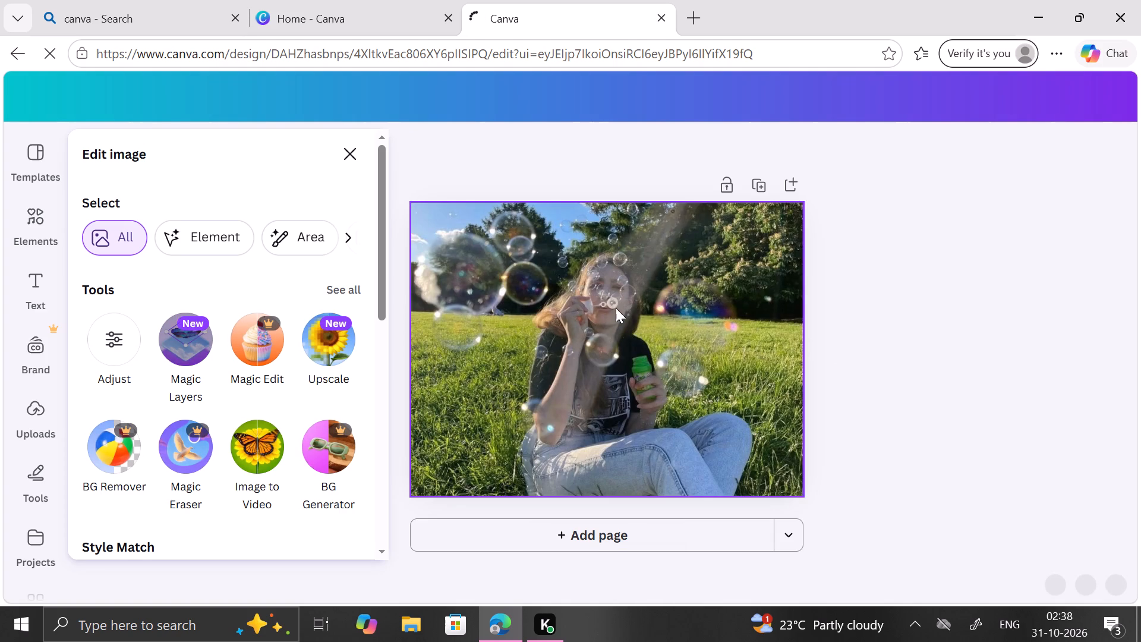
{"action": "left_click", "coordinate": [616, 308]}
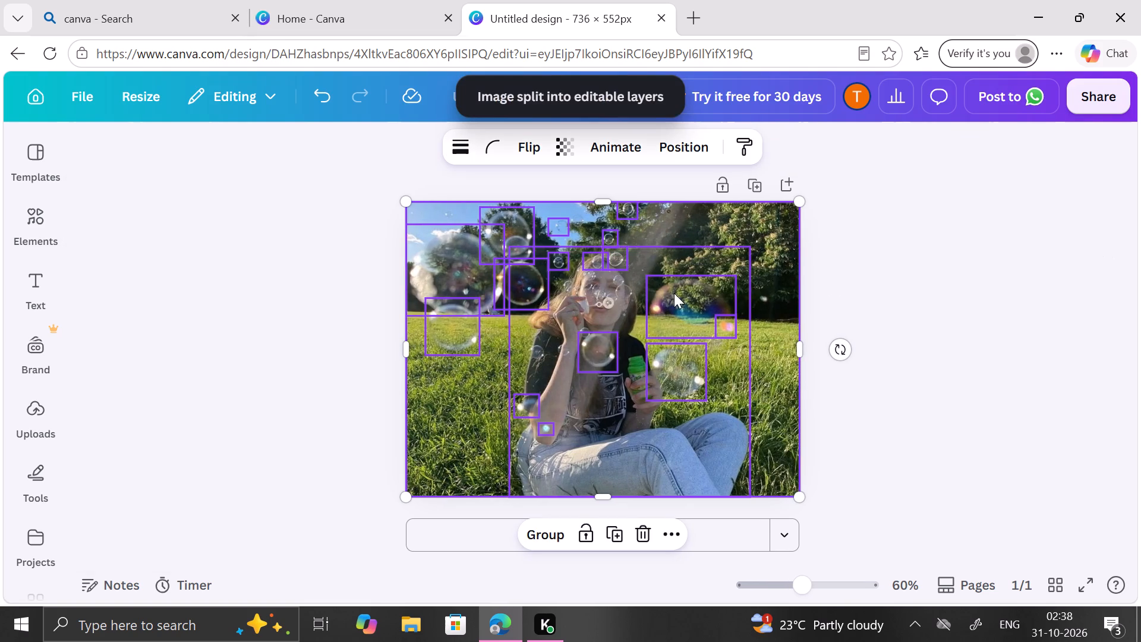
Delete the bubble layer in front of the trees, just above the dark round bubble, from the layered photo.
{"action": "left_click", "coordinate": [507, 225]}
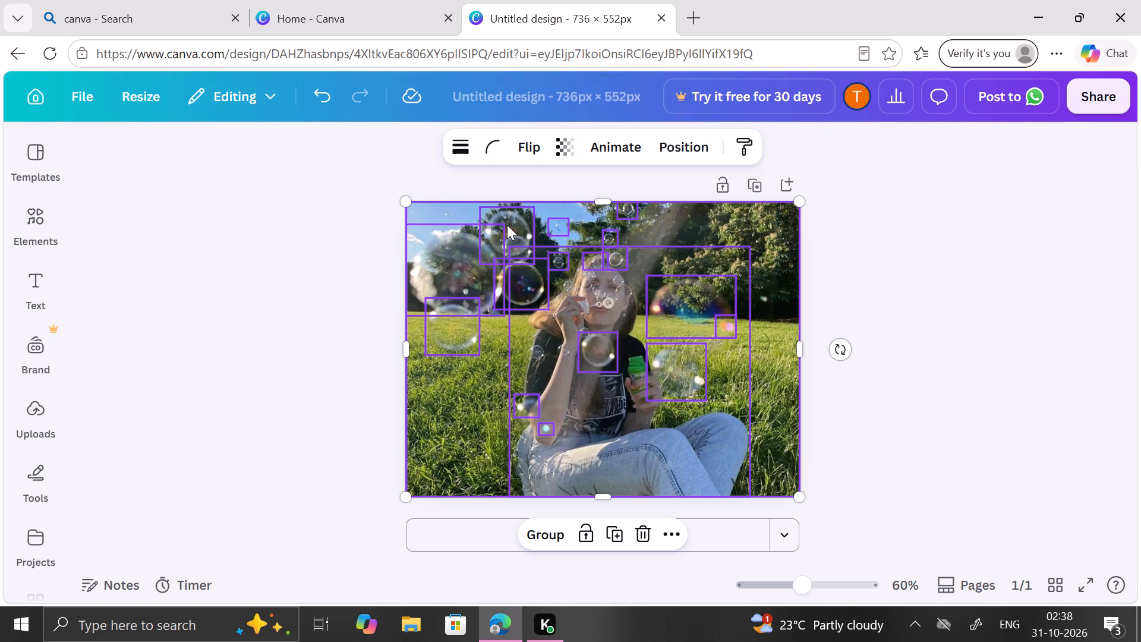
{"action": "left_click", "coordinate": [516, 232]}
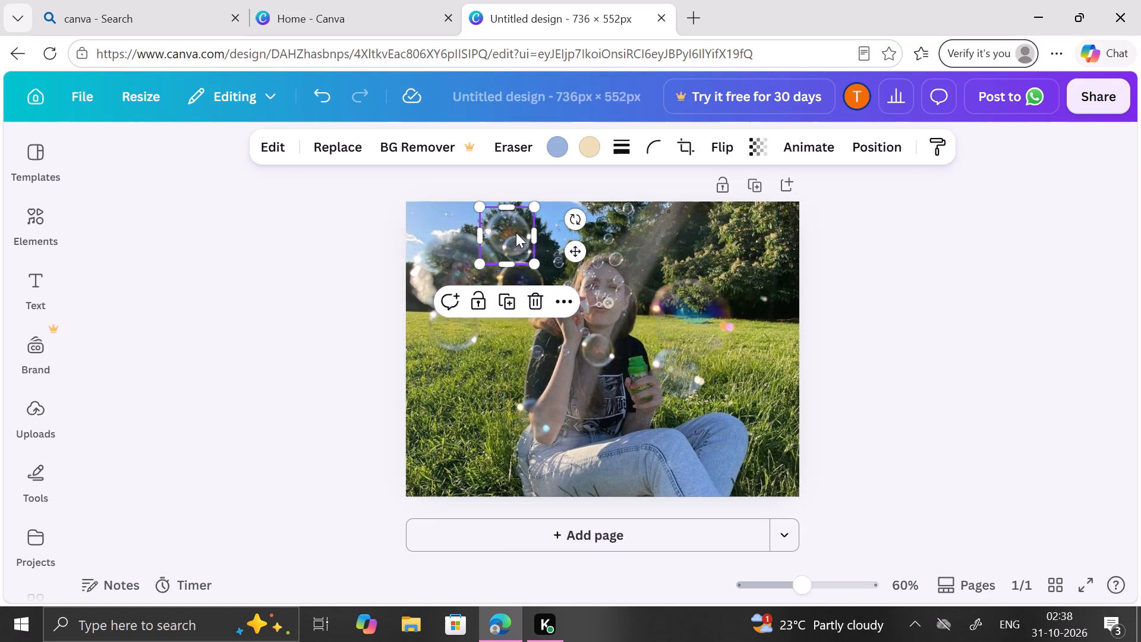
{"action": "left_click", "coordinate": [535, 304]}
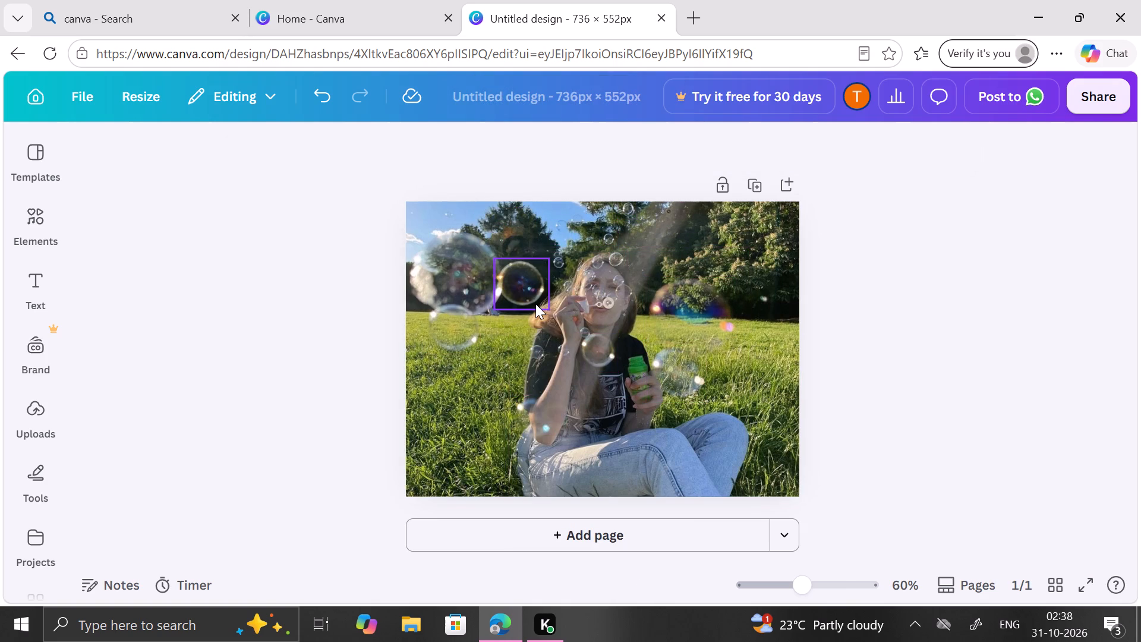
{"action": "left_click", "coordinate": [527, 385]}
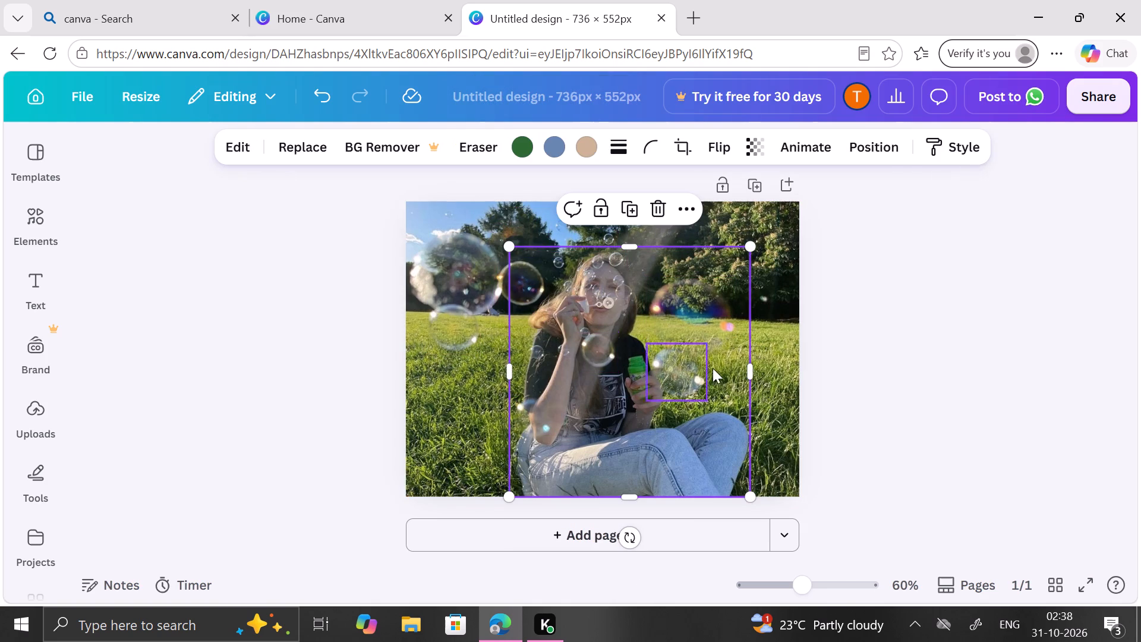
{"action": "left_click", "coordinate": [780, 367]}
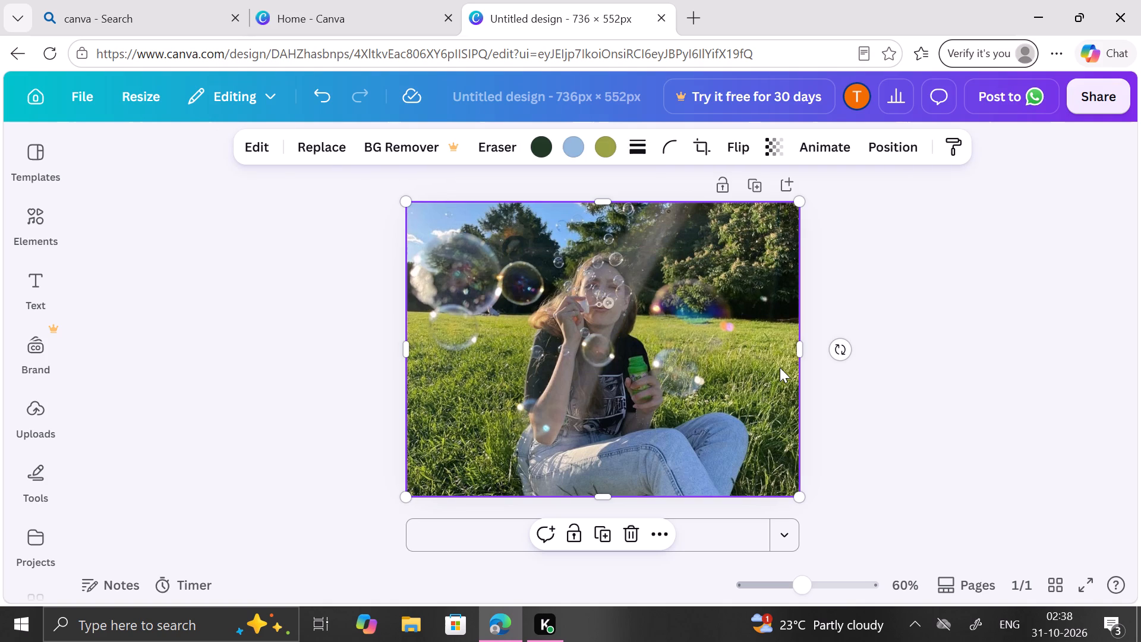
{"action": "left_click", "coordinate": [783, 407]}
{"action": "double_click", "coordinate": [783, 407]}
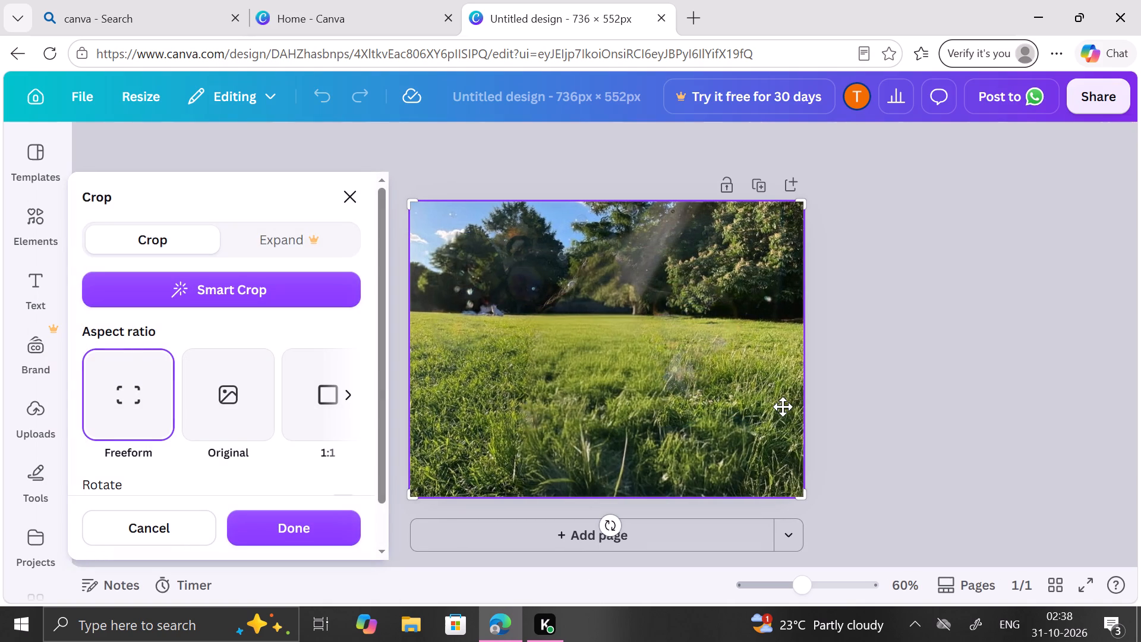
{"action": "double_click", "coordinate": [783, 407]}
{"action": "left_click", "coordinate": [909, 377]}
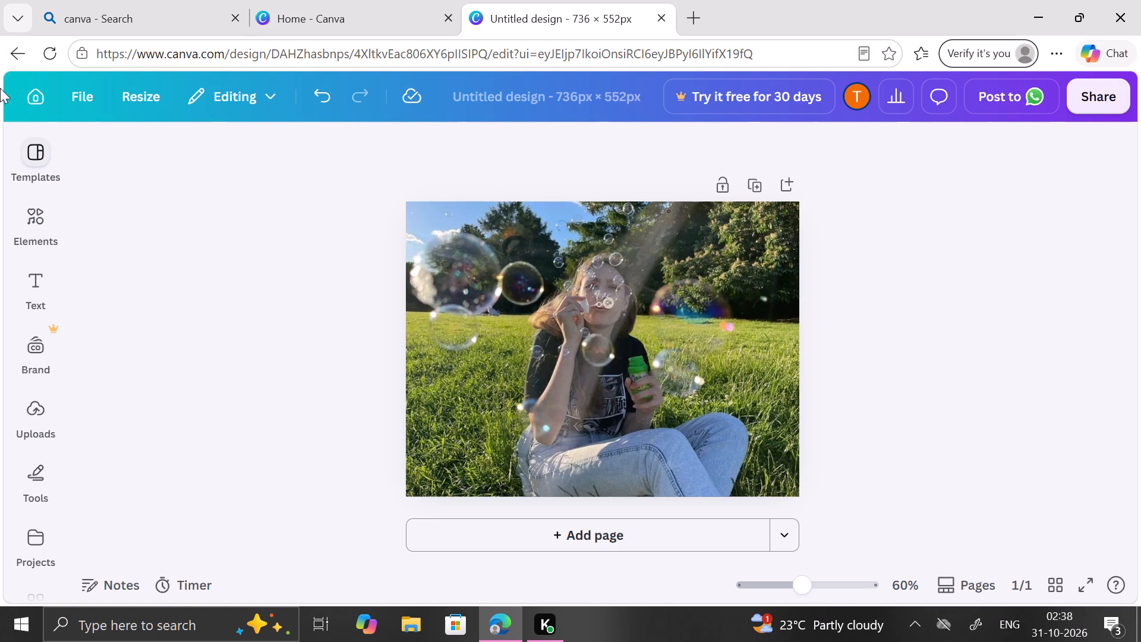
Leave the layered photo design and go back to the previous page.
{"action": "left_click", "coordinate": [18, 47]}
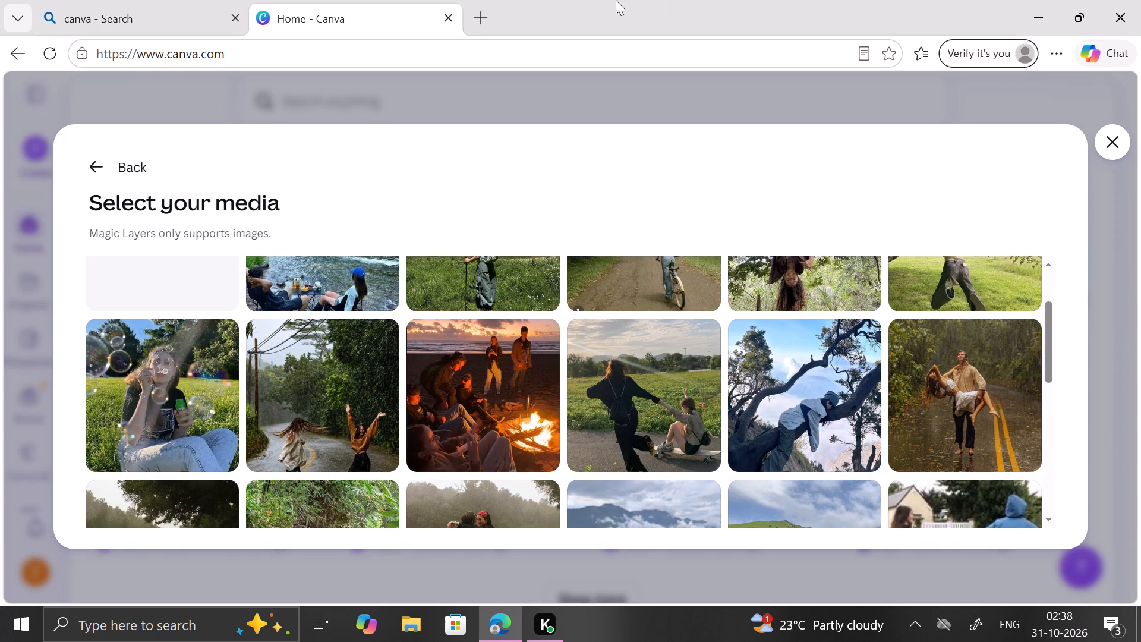
Close the Magic Layers media selection and create a blank Instagram Reel design from the video formats.
{"action": "left_click", "coordinate": [1117, 148]}
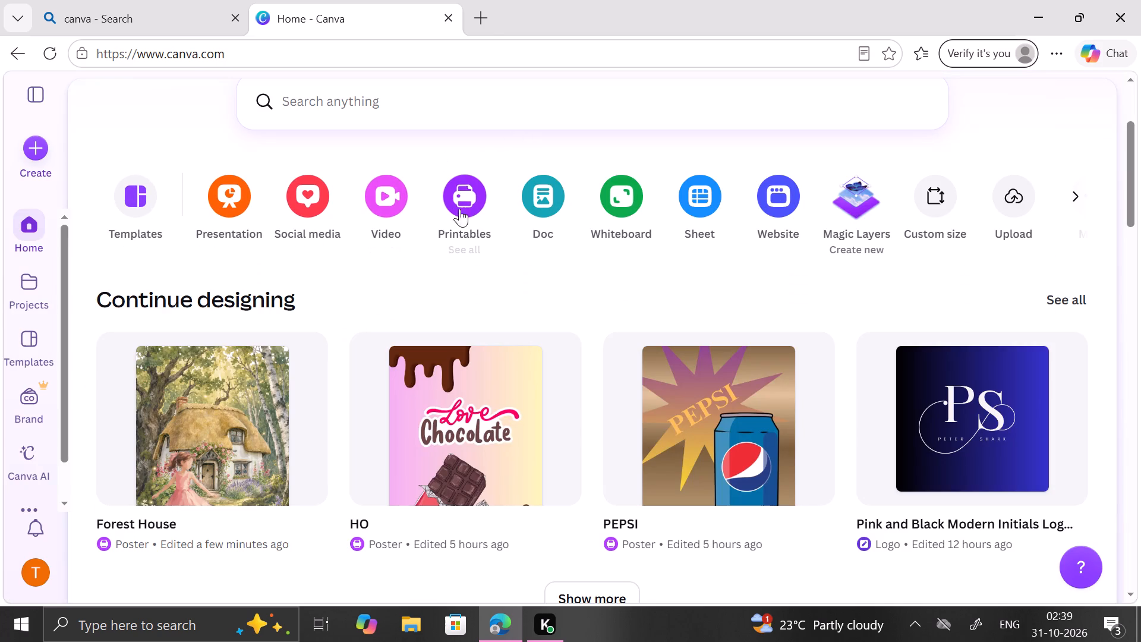
{"action": "double_click", "coordinate": [394, 204]}
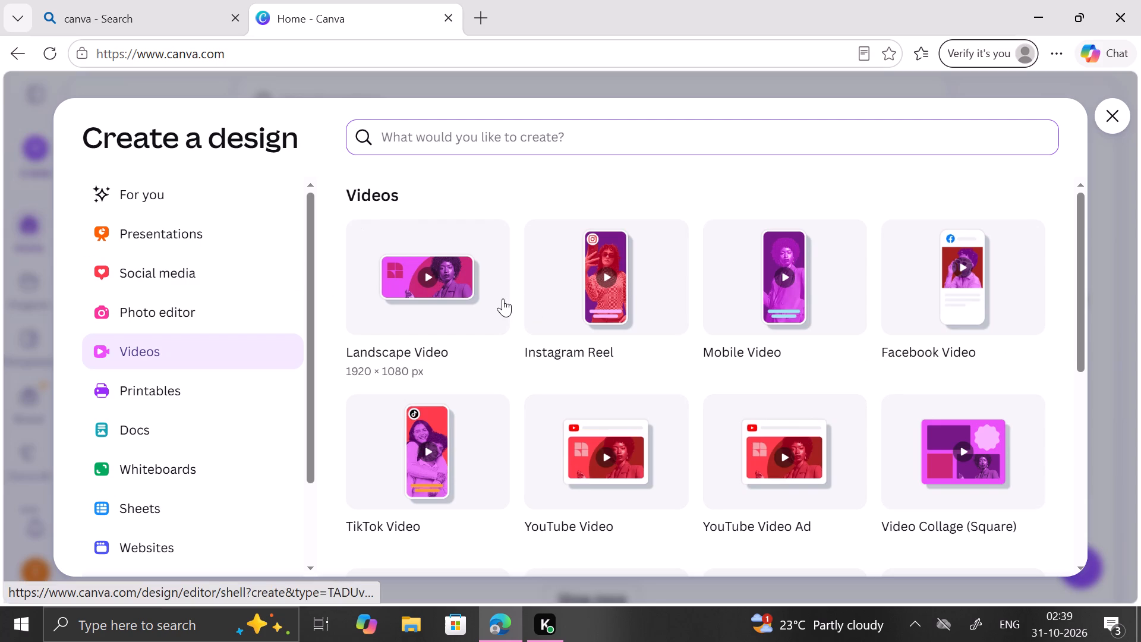
{"action": "double_click", "coordinate": [595, 282]}
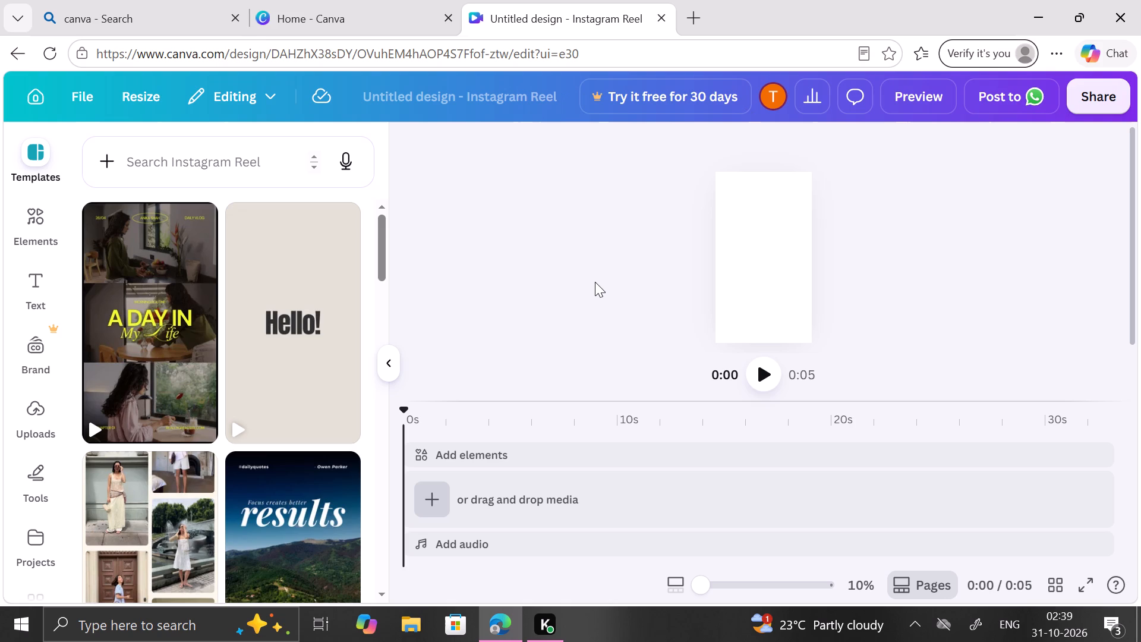
Search the Reel templates for "landscape" and apply the sideways evergreen-and-mountain "Just keep moving forward" Daily Motivation template.
{"action": "left_click", "coordinate": [224, 175]}
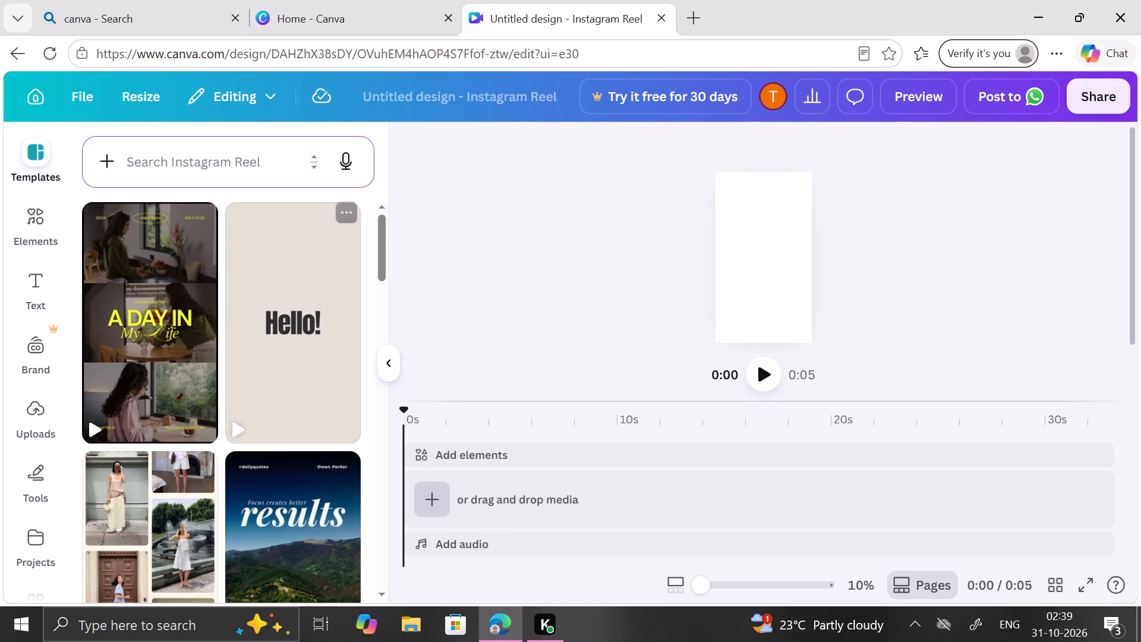
{"action": "left_click", "coordinate": [293, 151]}
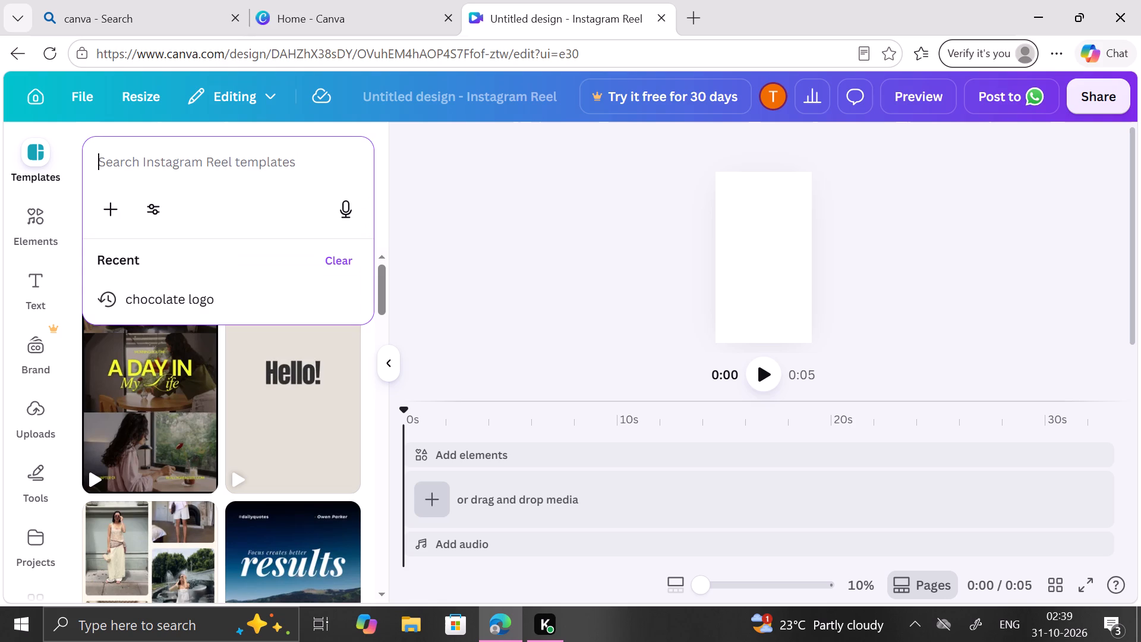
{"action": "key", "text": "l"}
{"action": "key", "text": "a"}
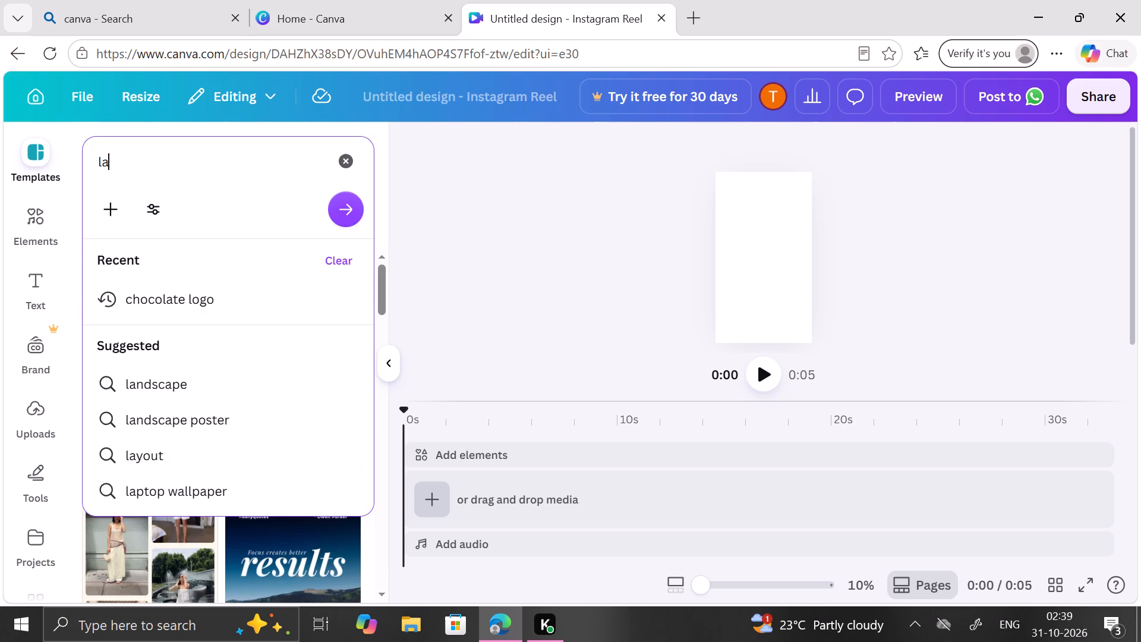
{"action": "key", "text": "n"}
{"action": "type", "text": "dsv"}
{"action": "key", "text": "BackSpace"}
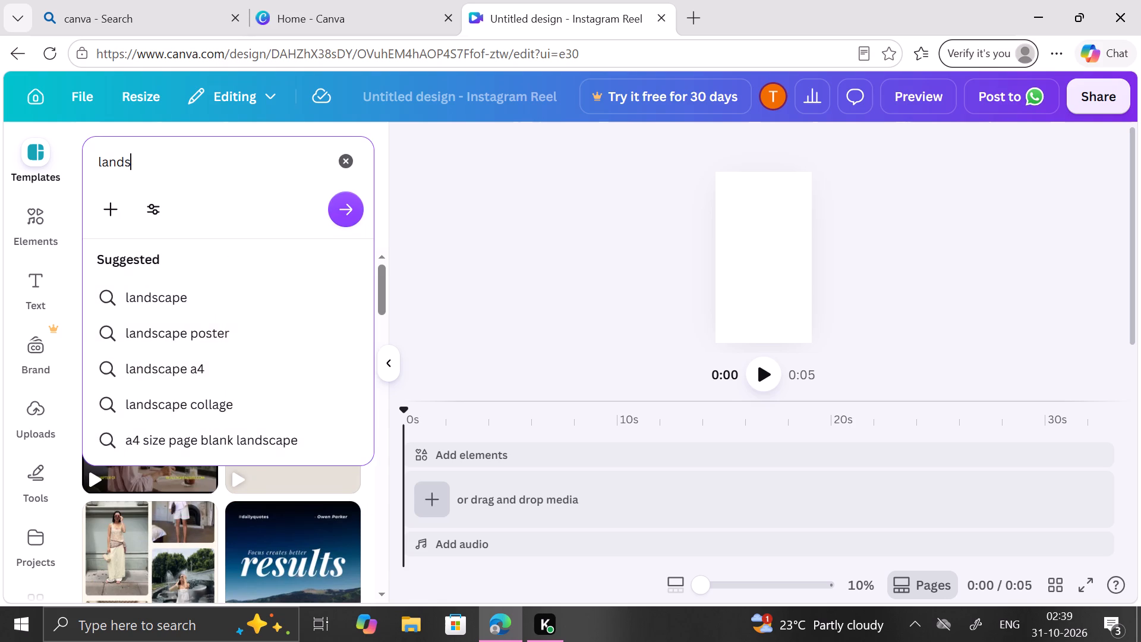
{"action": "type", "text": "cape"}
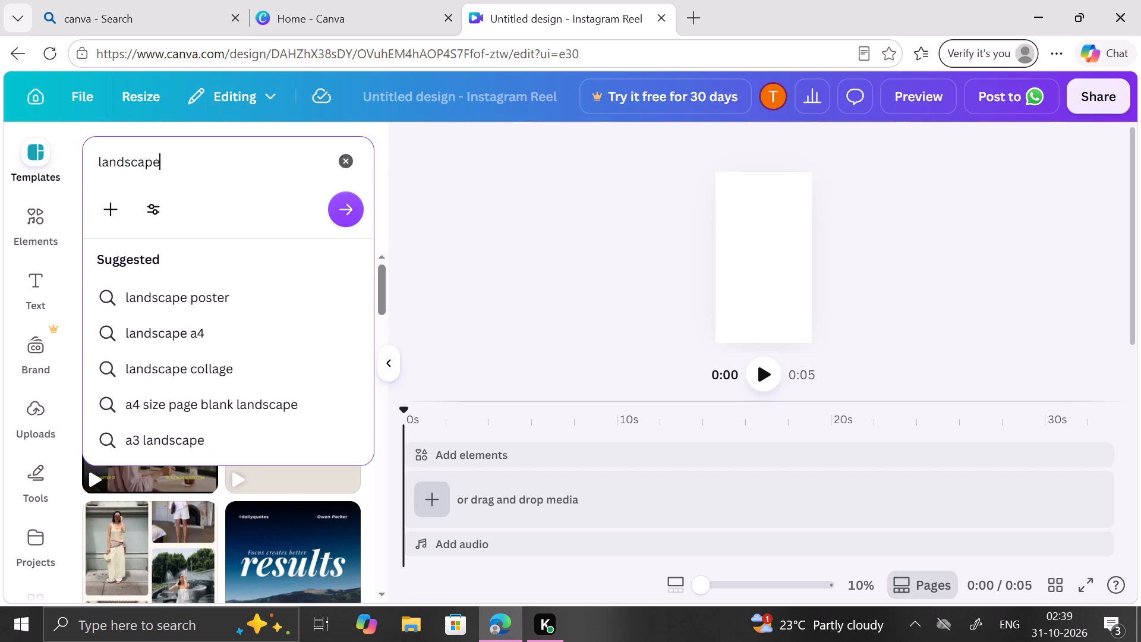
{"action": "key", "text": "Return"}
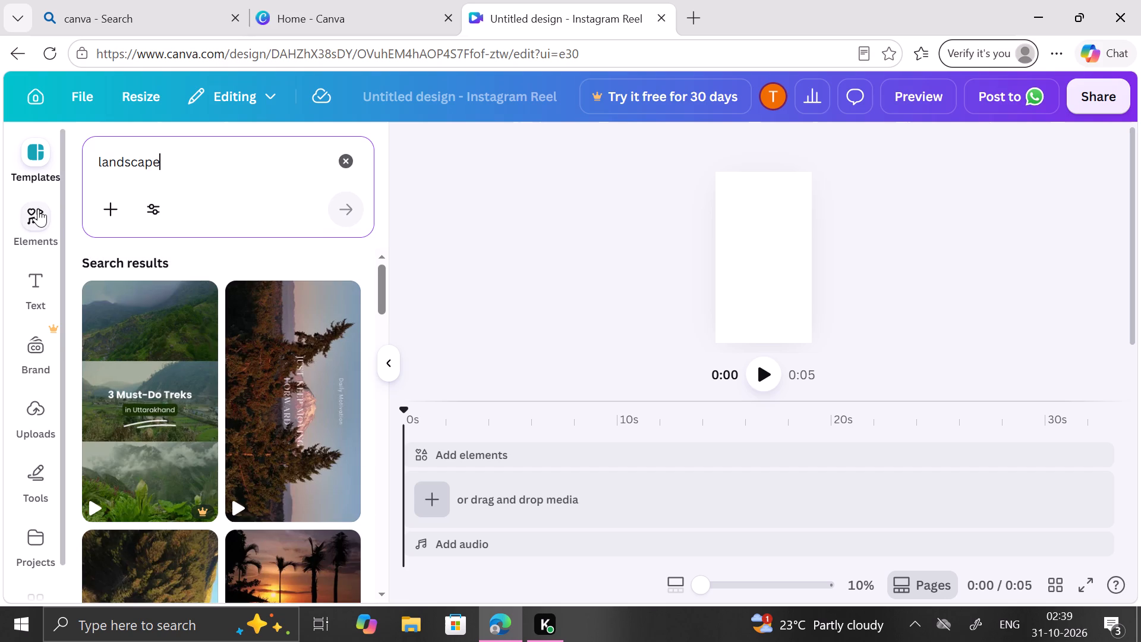
{"action": "left_click", "coordinate": [326, 360]}
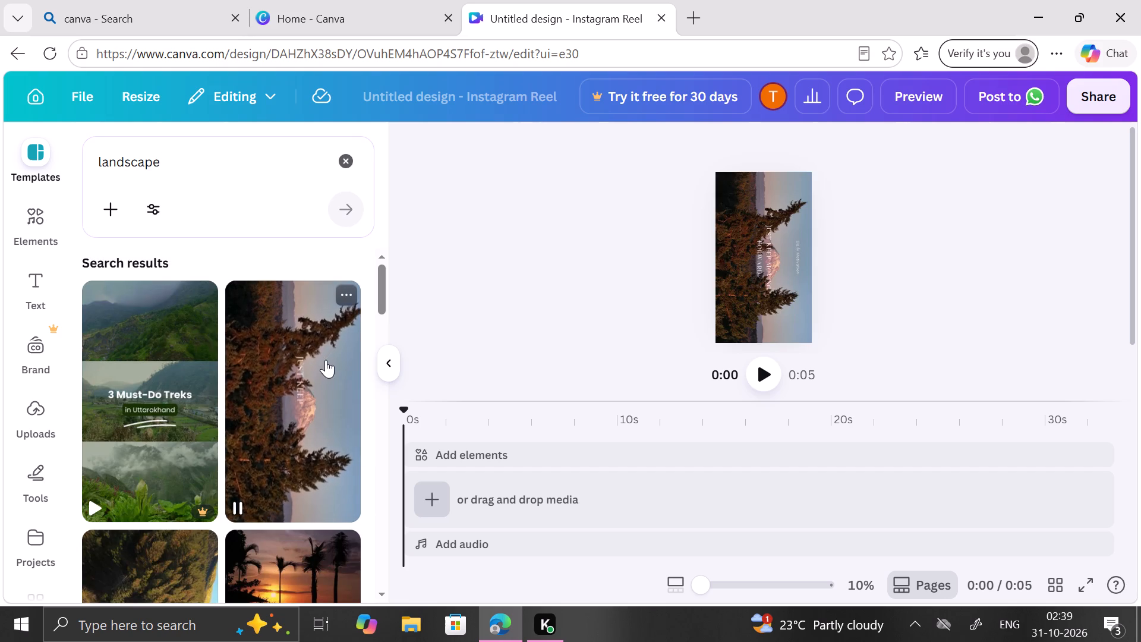
Play the Reel to preview the applied template.
{"action": "left_click", "coordinate": [764, 370]}
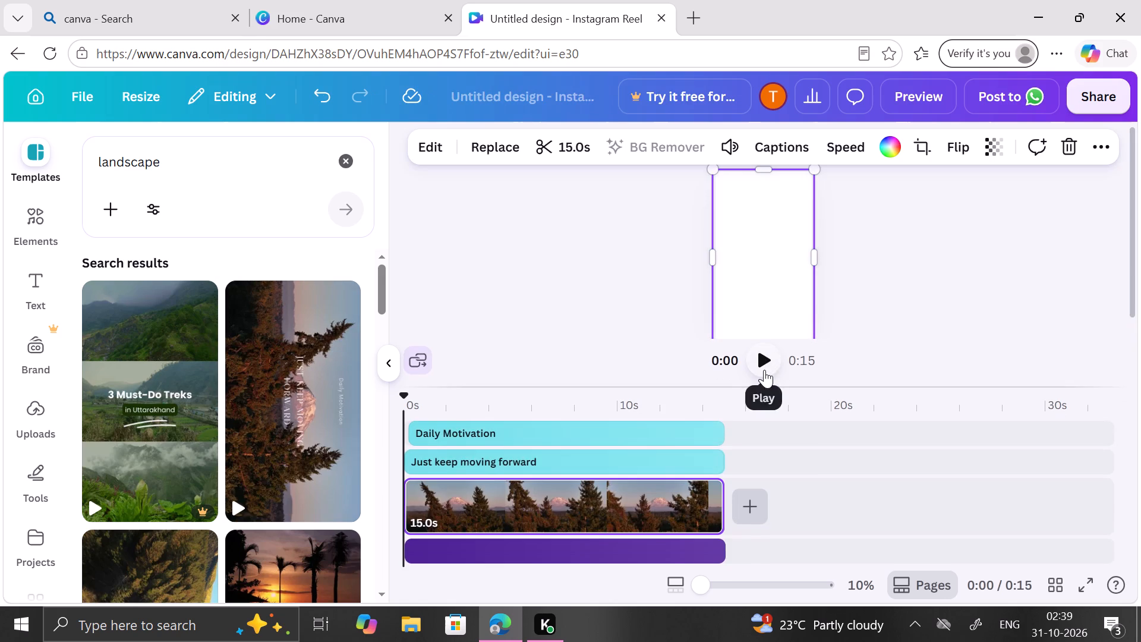
{"action": "left_click", "coordinate": [764, 370]}
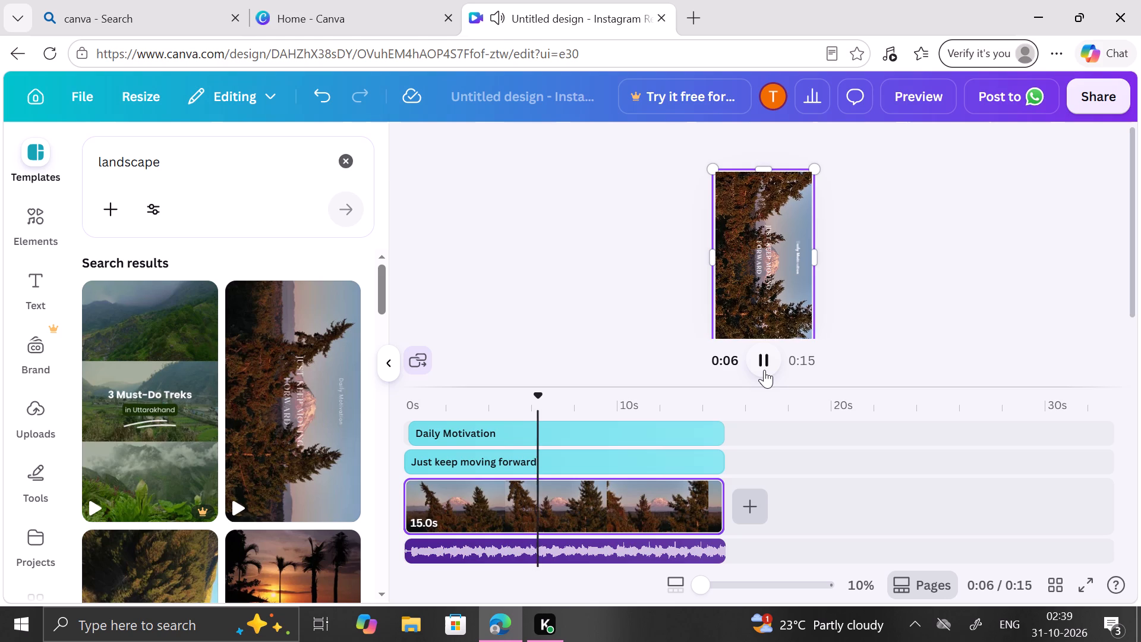
Browse further landscape templates and try to apply the rocky cliff template with the camera viewfinder frame.
{"action": "scroll", "coordinate": [313, 523], "scroll_direction": "down", "scroll_amount": 2}
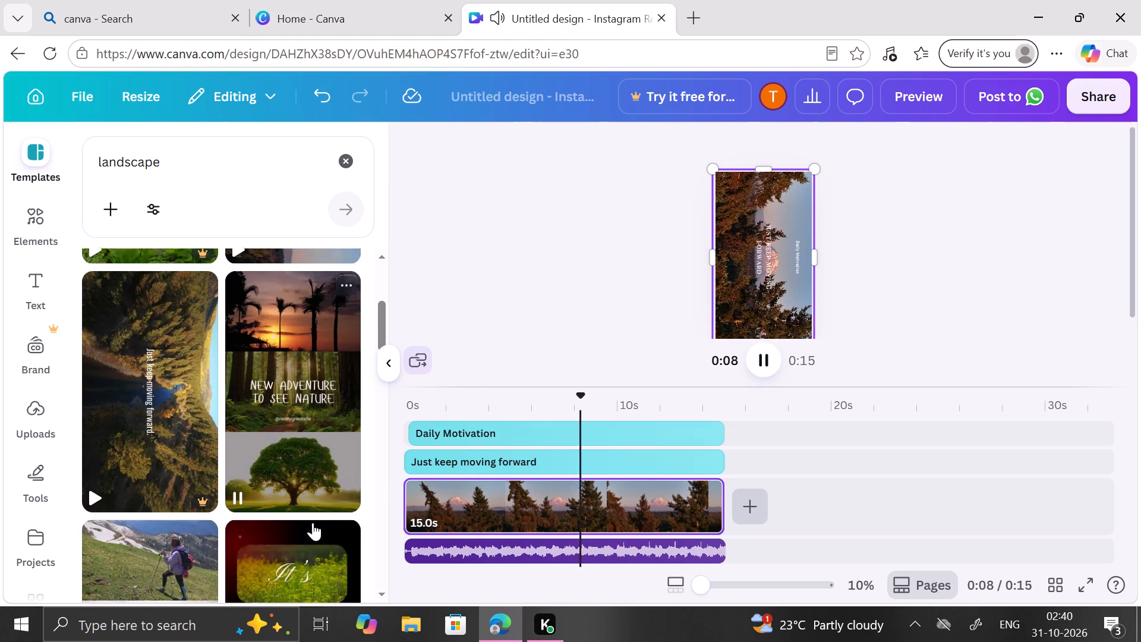
{"action": "scroll", "coordinate": [313, 523], "scroll_direction": "down", "scroll_amount": 4}
{"action": "scroll", "coordinate": [313, 523], "scroll_direction": "up", "scroll_amount": 2}
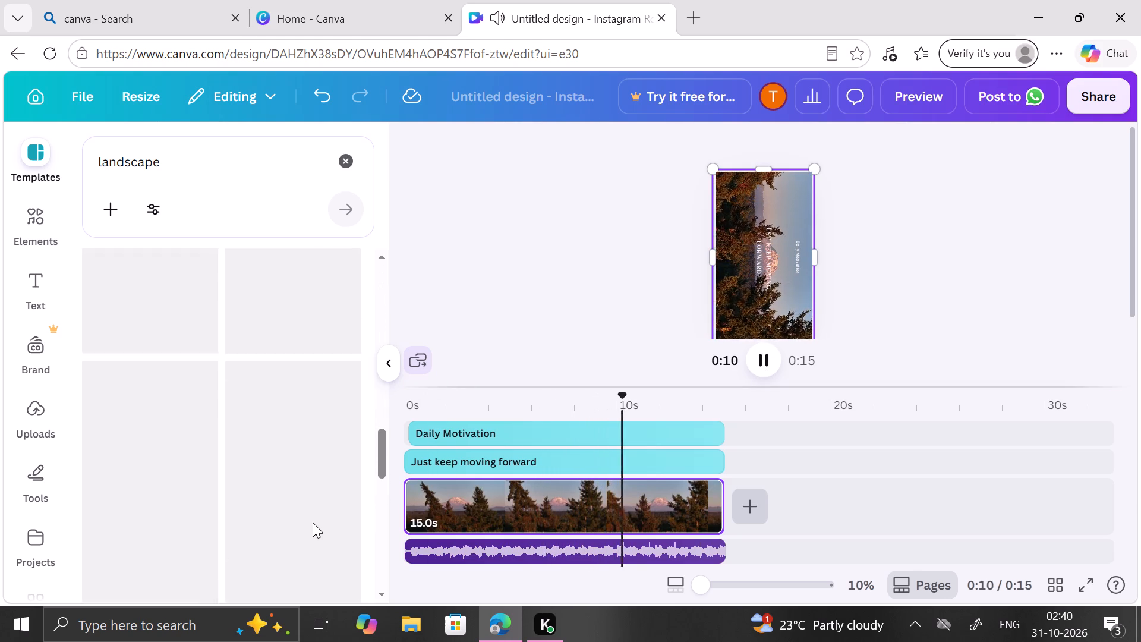
{"action": "scroll", "coordinate": [313, 523], "scroll_direction": "up", "scroll_amount": 1}
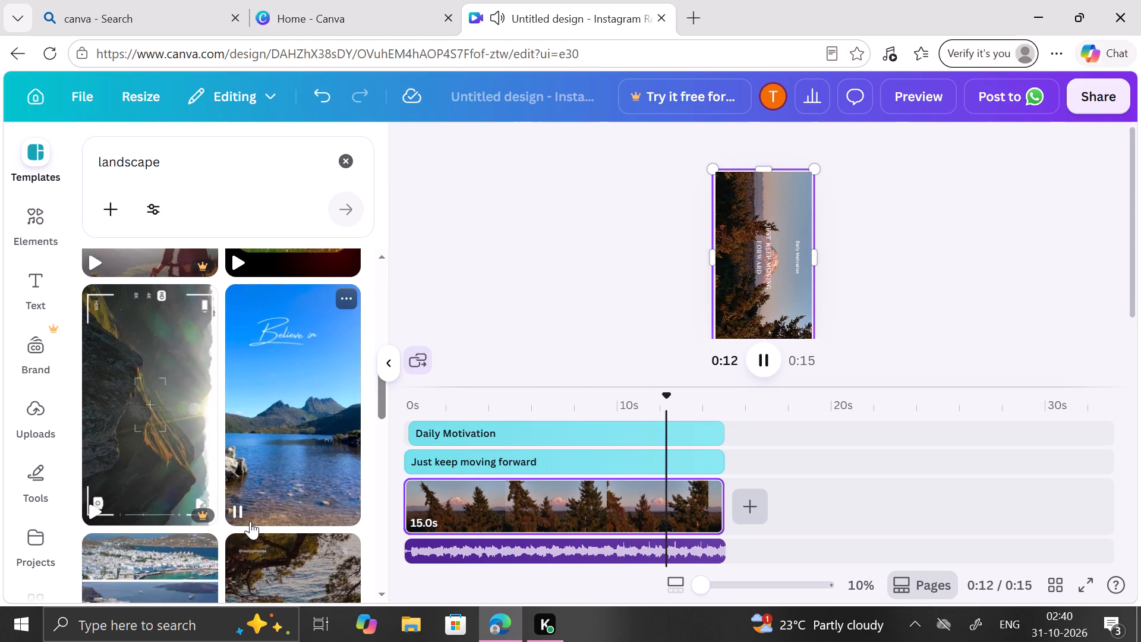
{"action": "left_click", "coordinate": [157, 481]}
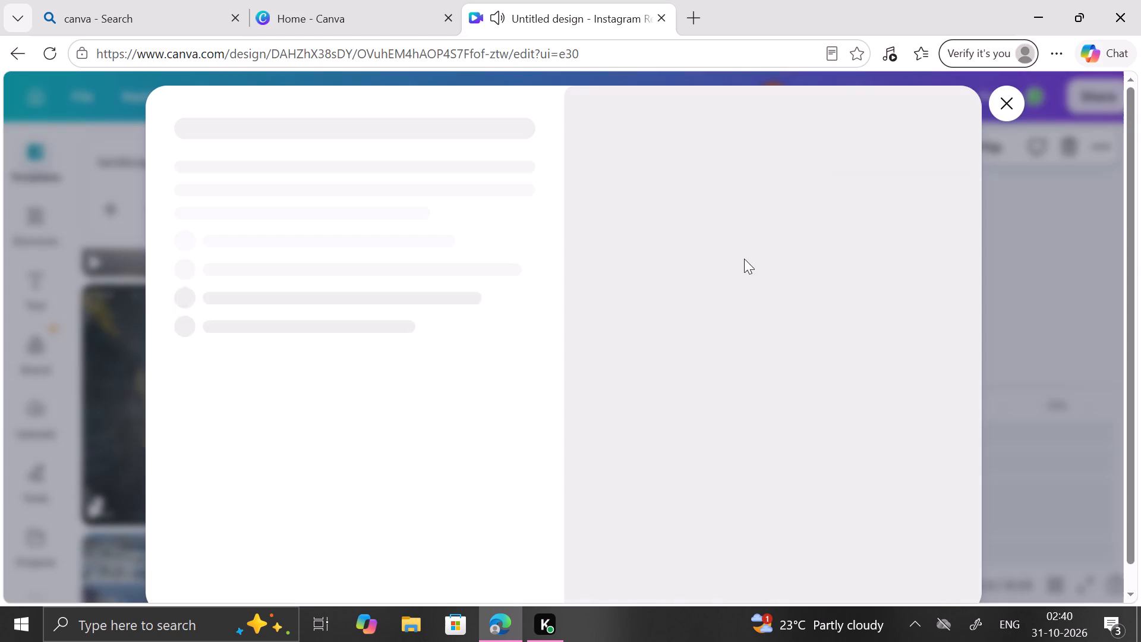
Dismiss the pop-up and delete the 15-second pine tree video clip from the Instagram Reel.
{"action": "left_click", "coordinate": [1022, 97]}
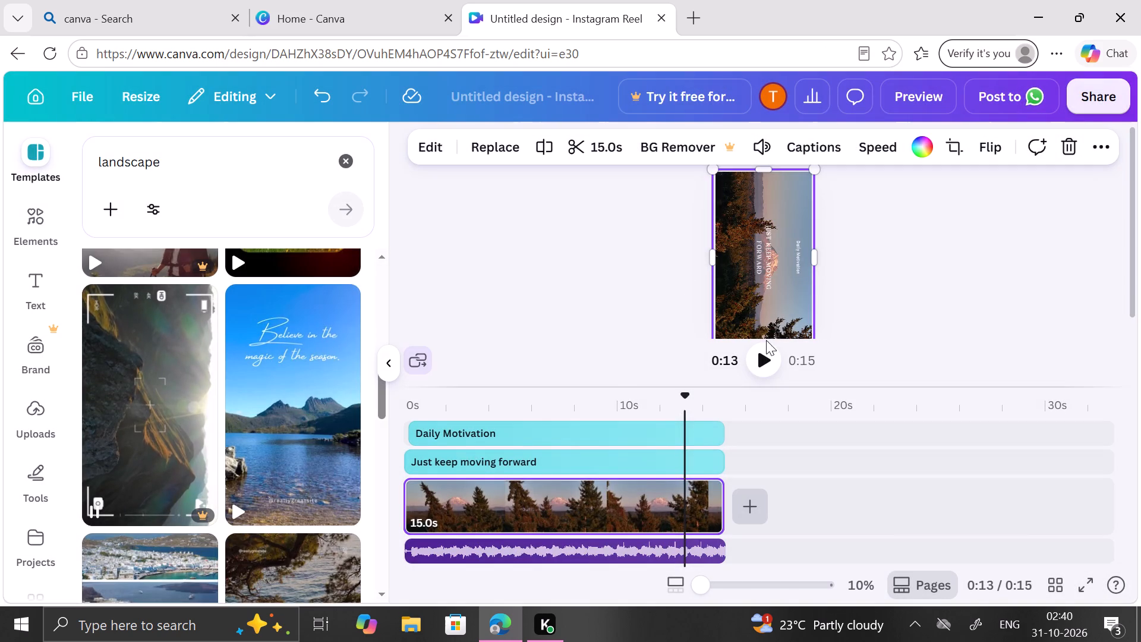
{"action": "left_click", "coordinate": [765, 324]}
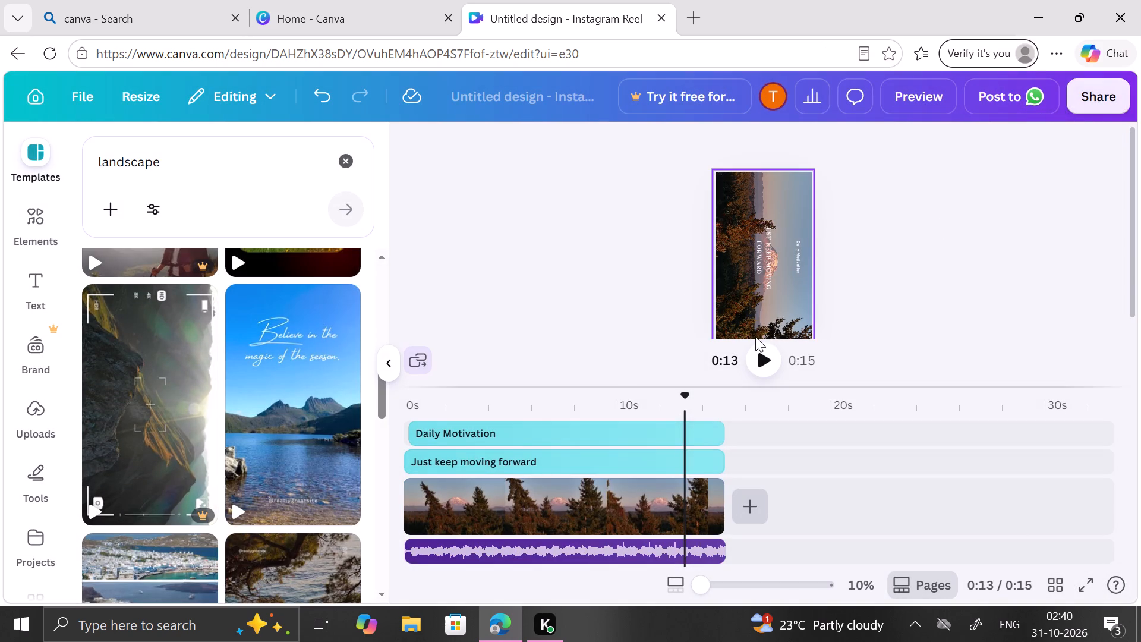
{"action": "left_click", "coordinate": [755, 336]}
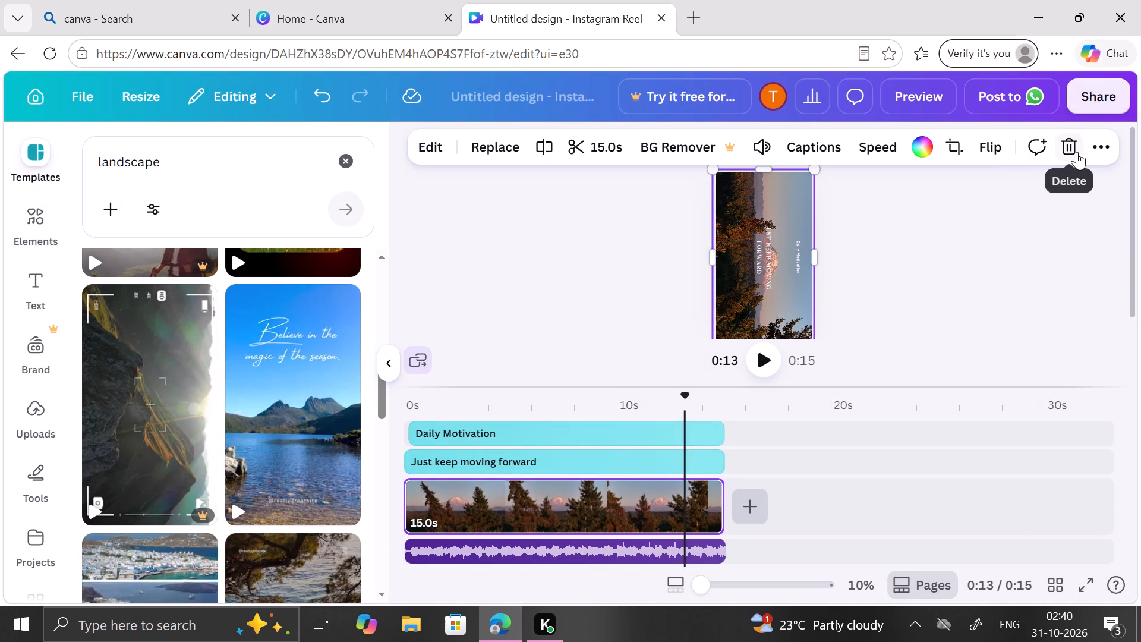
{"action": "left_click", "coordinate": [1077, 152]}
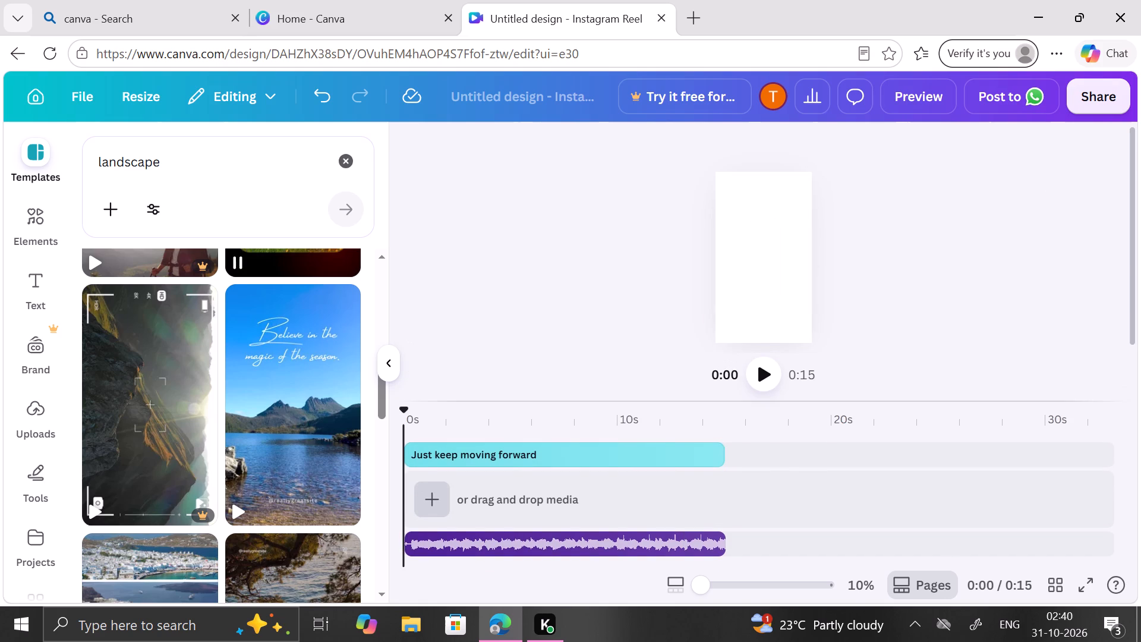
Replace the landscape search with a search for mountain in the Instagram Reel templates.
{"action": "left_click", "coordinate": [339, 173]}
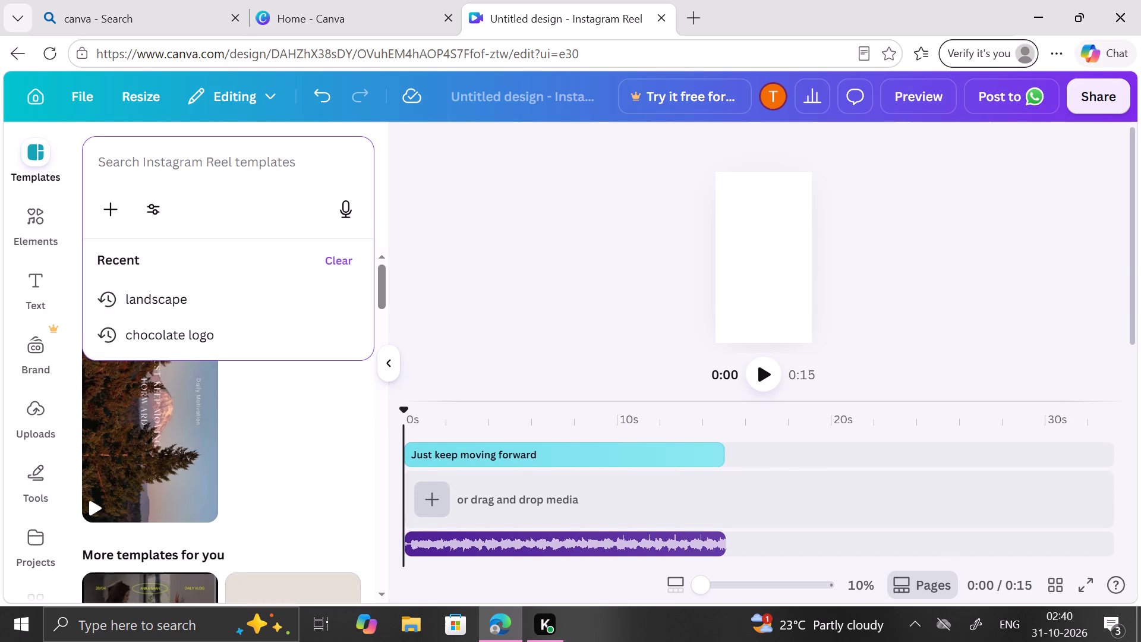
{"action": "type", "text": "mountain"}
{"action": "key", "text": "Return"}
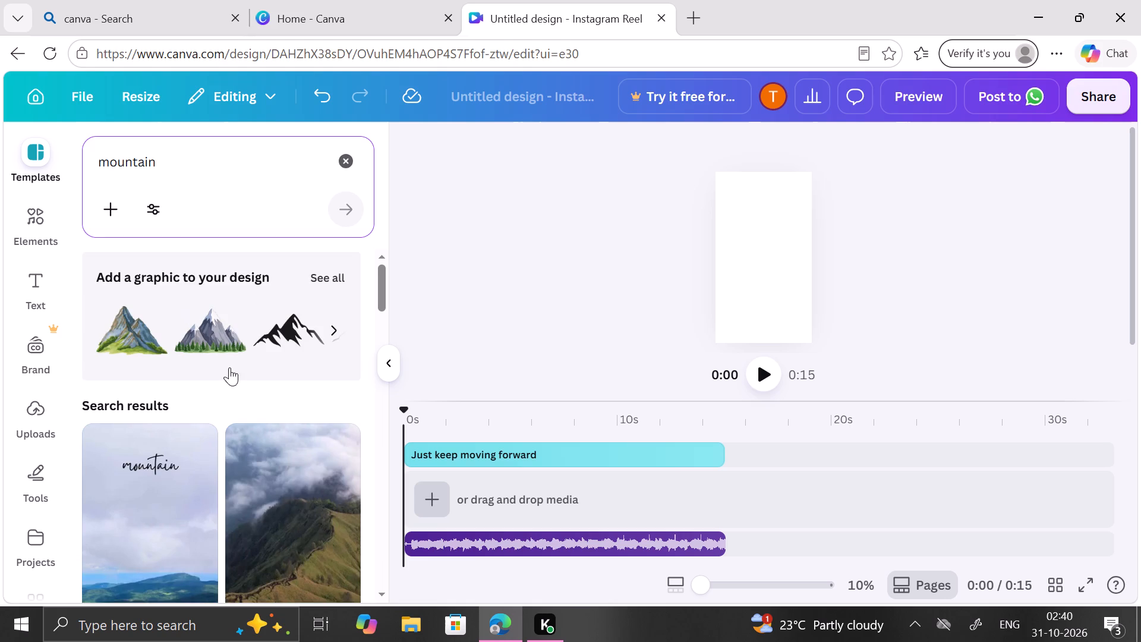
Open the Green and Brown Handwritten Doodle Vacation Travel template and add its rocky mountain page with blue sky to the reel.
{"action": "scroll", "coordinate": [258, 417], "scroll_direction": "down", "scroll_amount": 2}
{"action": "scroll", "coordinate": [258, 417], "scroll_direction": "up", "scroll_amount": 1}
{"action": "left_click", "coordinate": [263, 373]}
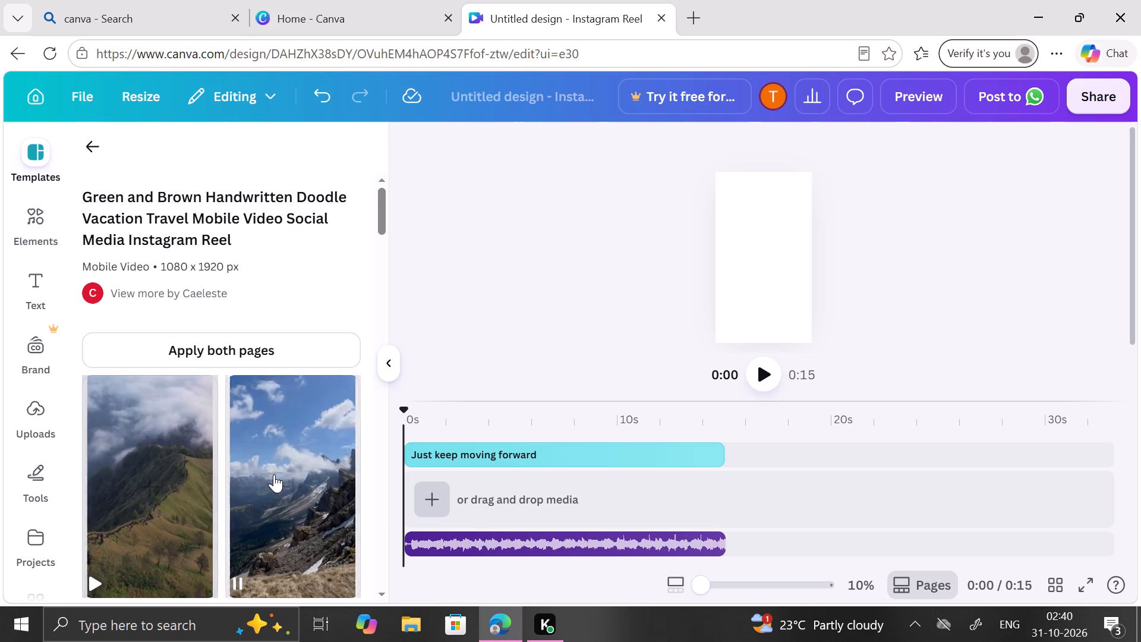
{"action": "left_click", "coordinate": [280, 474]}
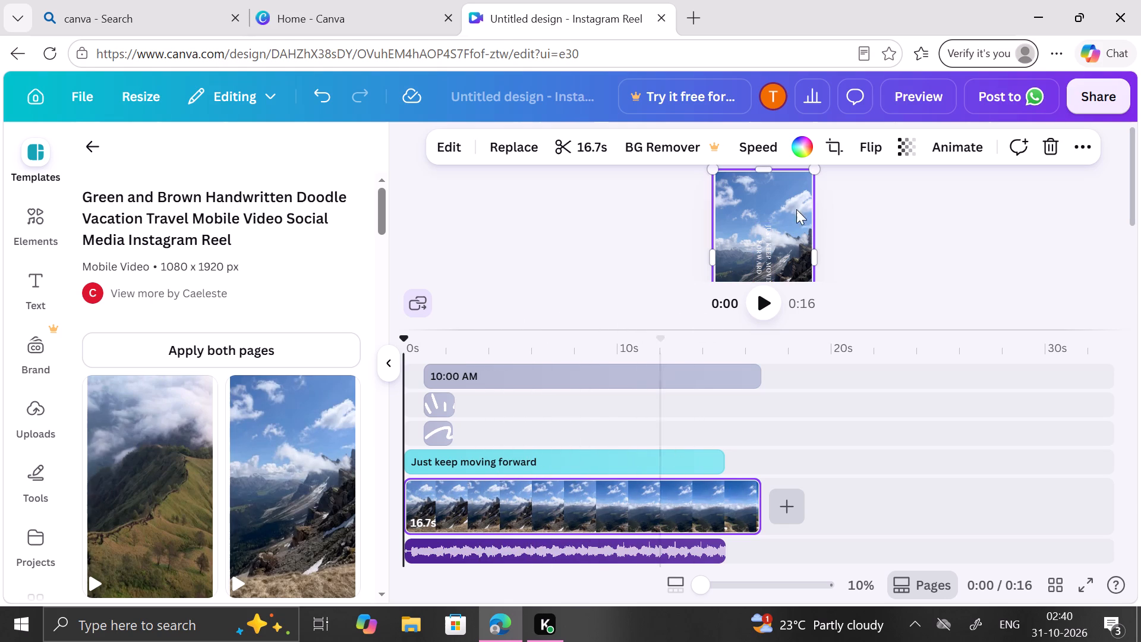
Delete the vertical "Just keep moving forward" text from the reel.
{"action": "left_click", "coordinate": [759, 251]}
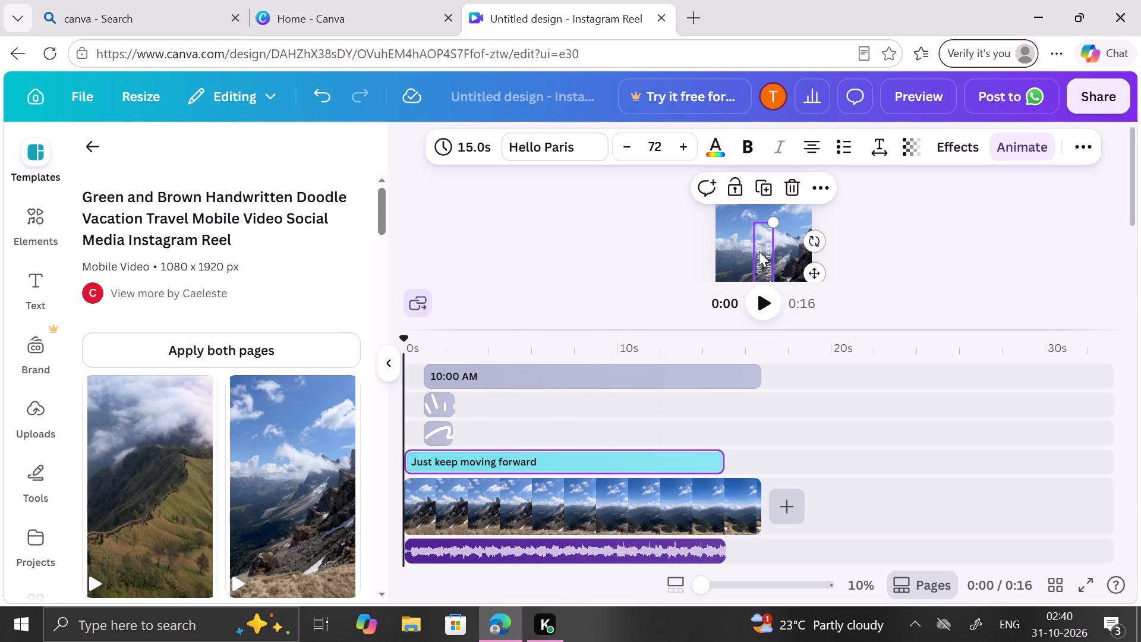
{"action": "left_click", "coordinate": [787, 187]}
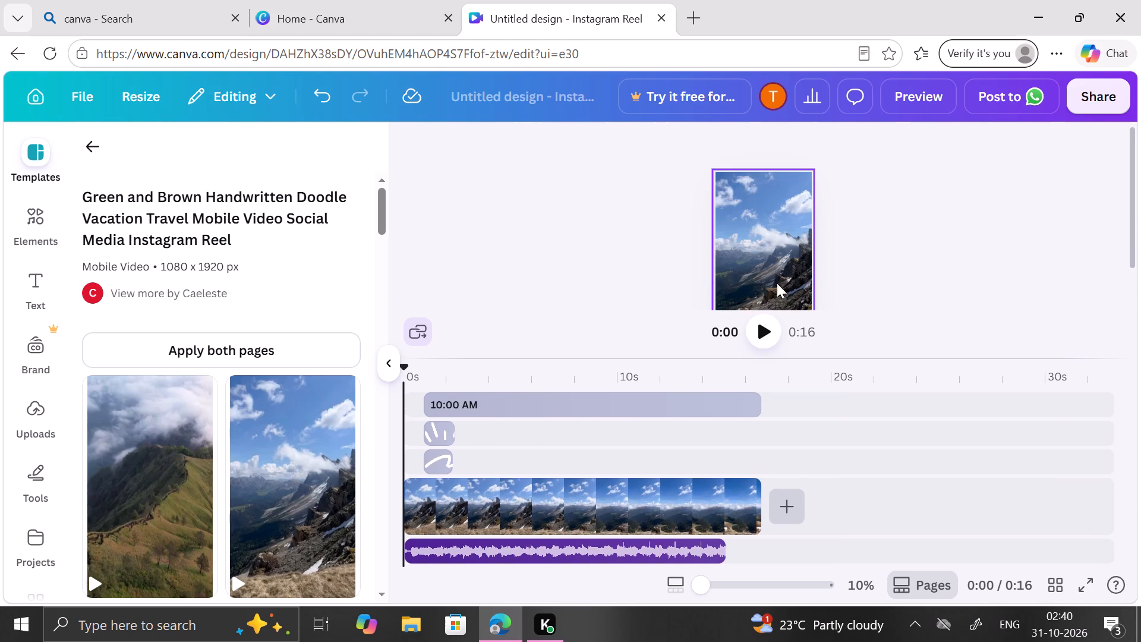
Add the template's misty green ridge page, titled "travel with me to Mt. Batulao", to the reel.
{"action": "left_click", "coordinate": [127, 502]}
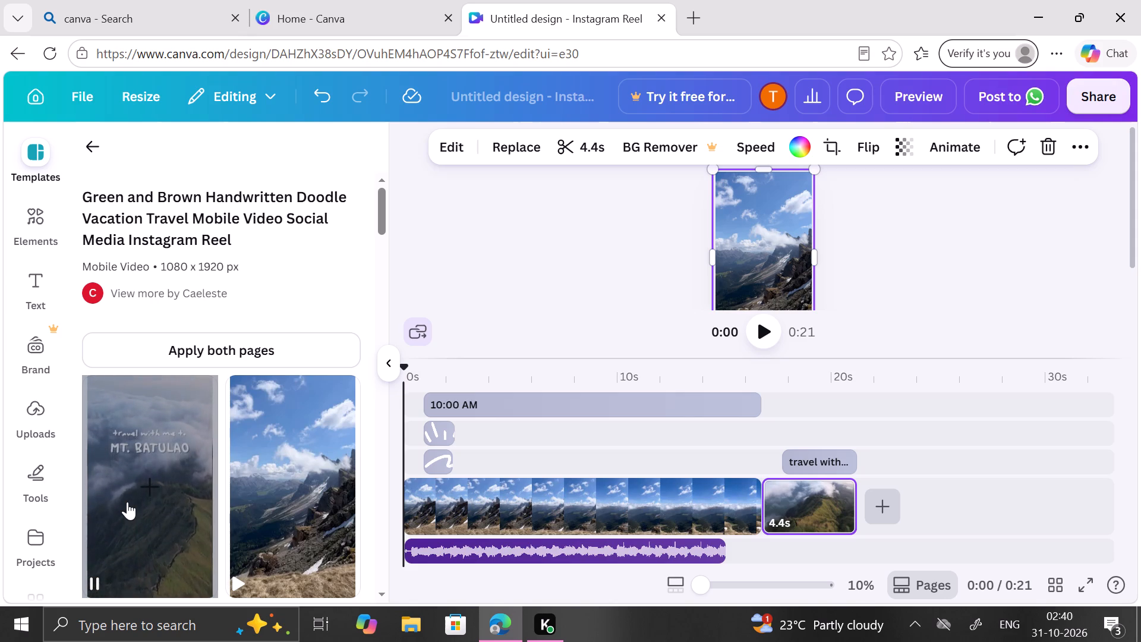
Add the Mt. Batulao page of the Green and Brown Handwritten Doodle Vacation Travel template as another clip in the reel.
{"action": "scroll", "coordinate": [127, 502], "scroll_direction": "down", "scroll_amount": 3}
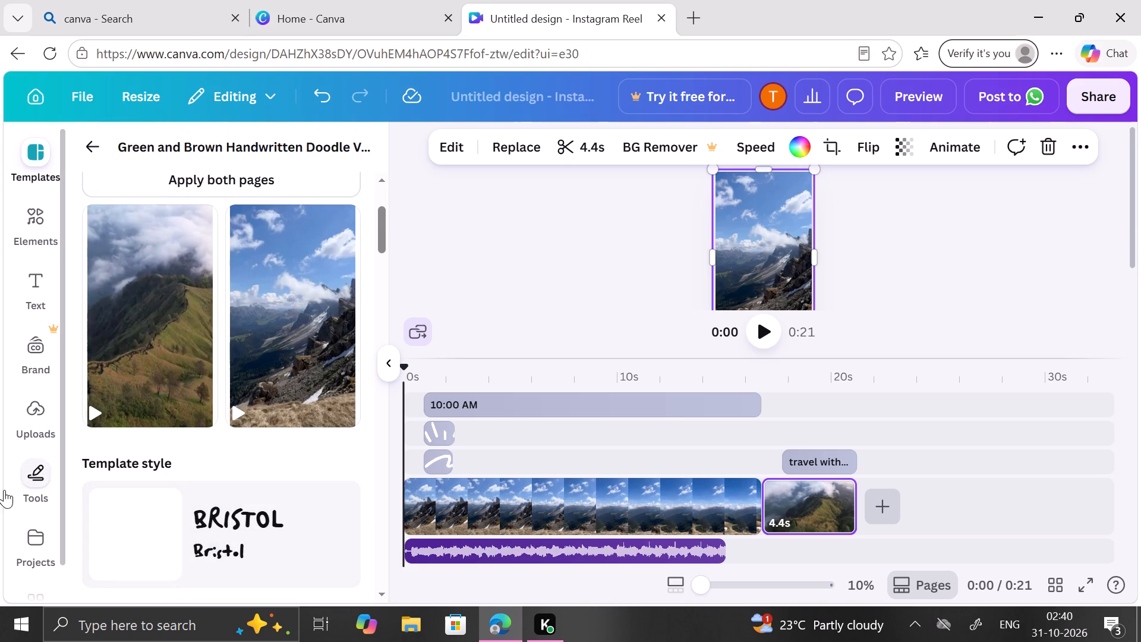
{"action": "scroll", "coordinate": [232, 315], "scroll_direction": "up", "scroll_amount": 3}
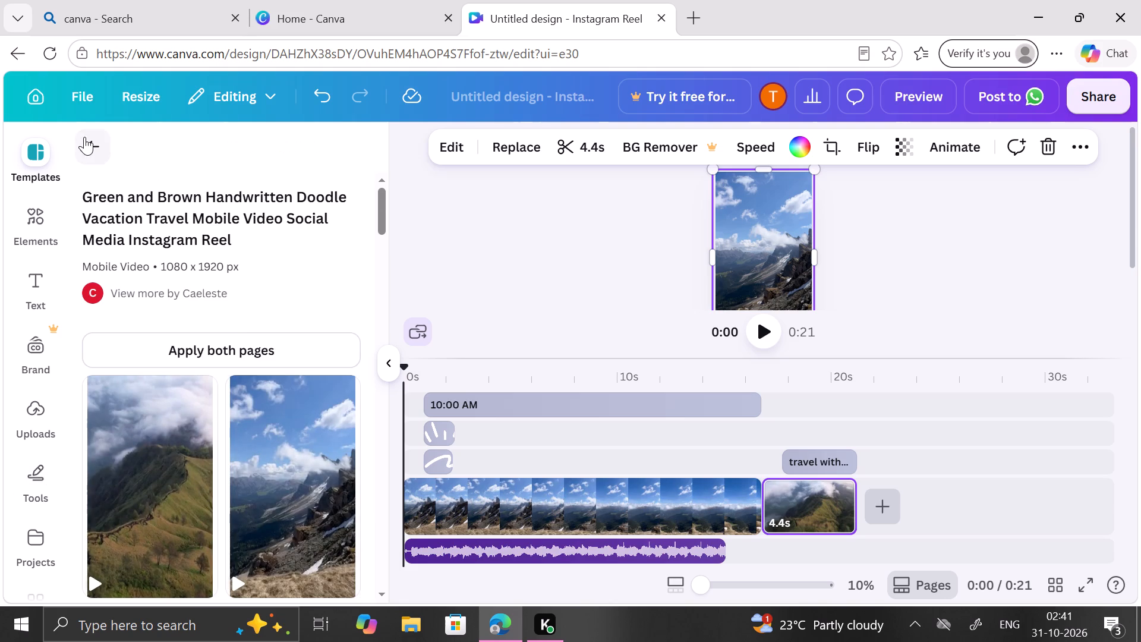
{"action": "left_click", "coordinate": [84, 137]}
{"action": "scroll", "coordinate": [291, 369], "scroll_direction": "down", "scroll_amount": 3}
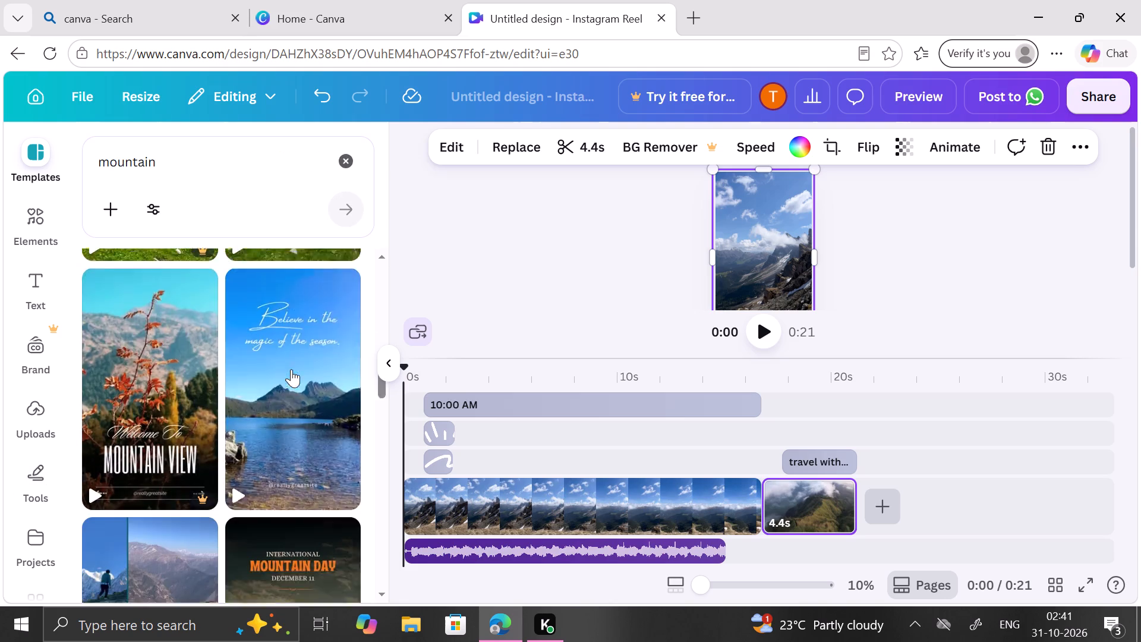
{"action": "scroll", "coordinate": [291, 369], "scroll_direction": "down", "scroll_amount": 2}
{"action": "scroll", "coordinate": [291, 369], "scroll_direction": "up", "scroll_amount": 3}
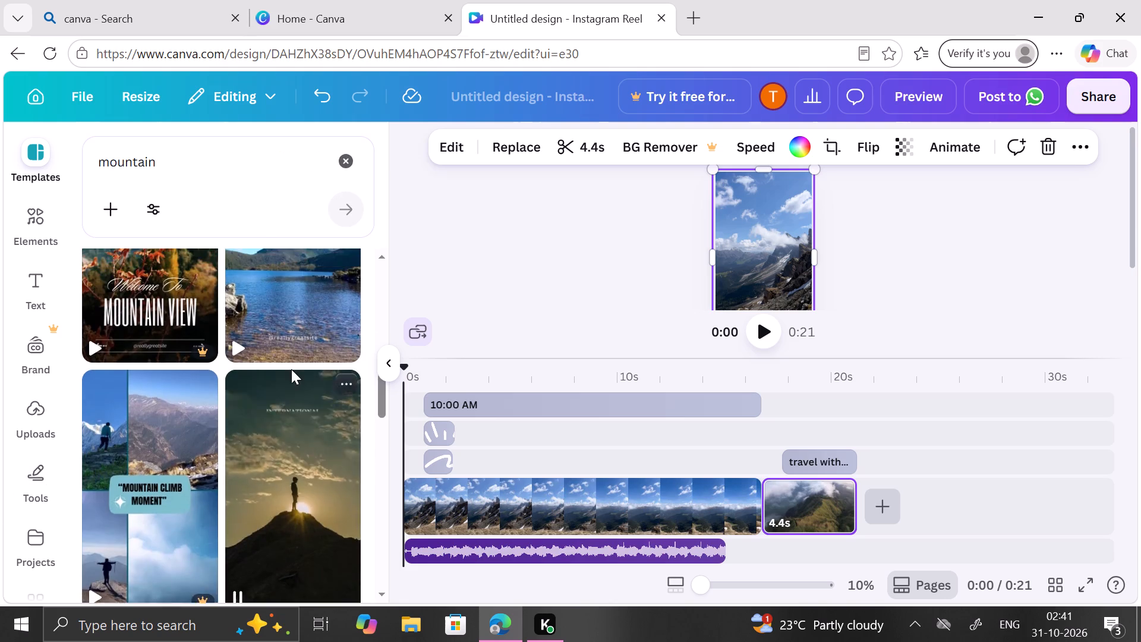
{"action": "scroll", "coordinate": [291, 369], "scroll_direction": "up", "scroll_amount": 8}
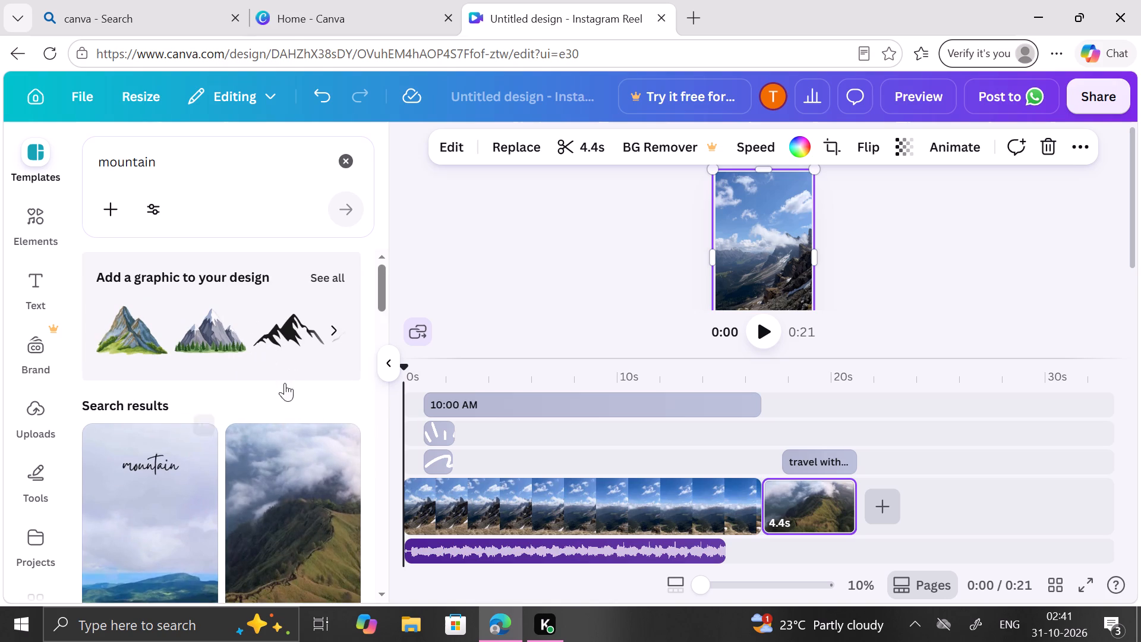
{"action": "left_click", "coordinate": [310, 536]}
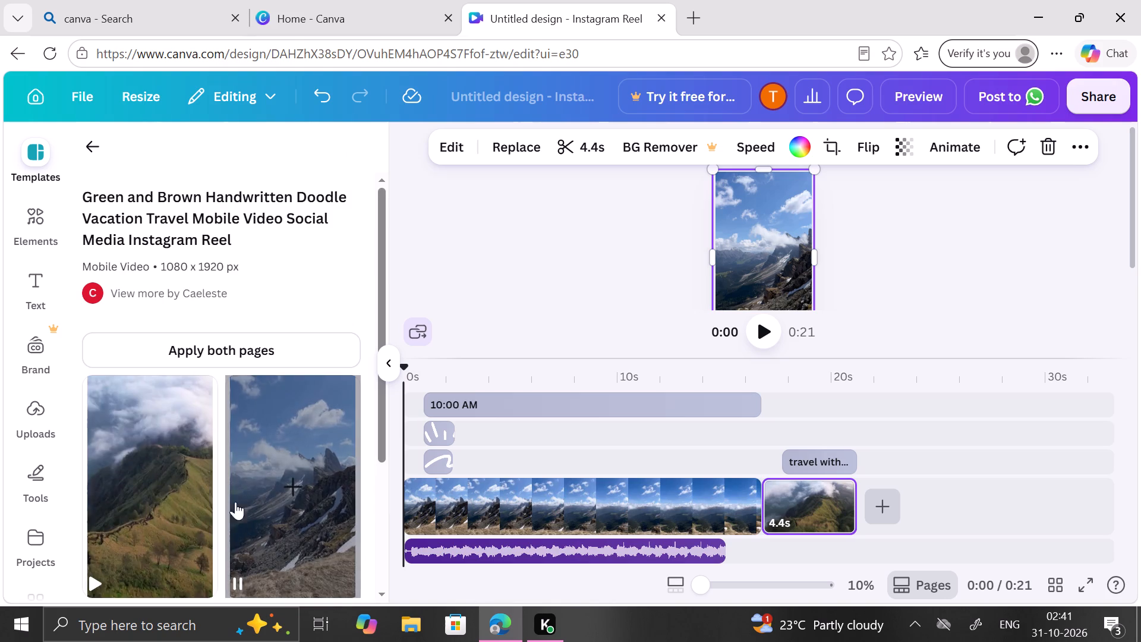
{"action": "left_click", "coordinate": [179, 501]}
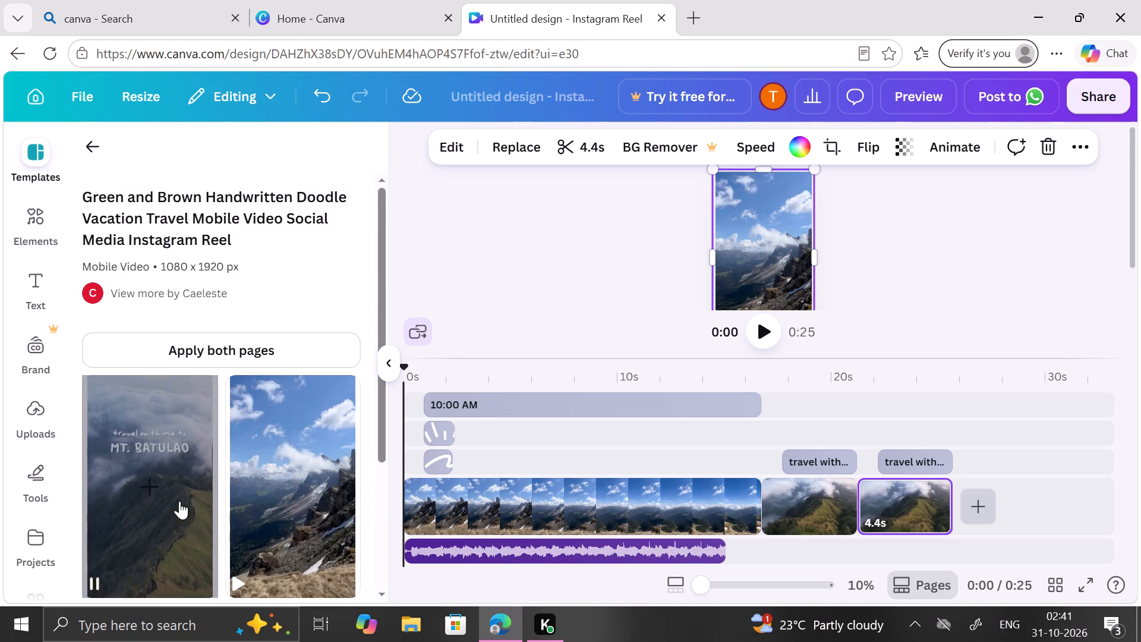
Delete the "travel with me to MT. BATULAO" text group from the first of the two Mt. Batulao clips.
{"action": "left_click", "coordinate": [916, 496]}
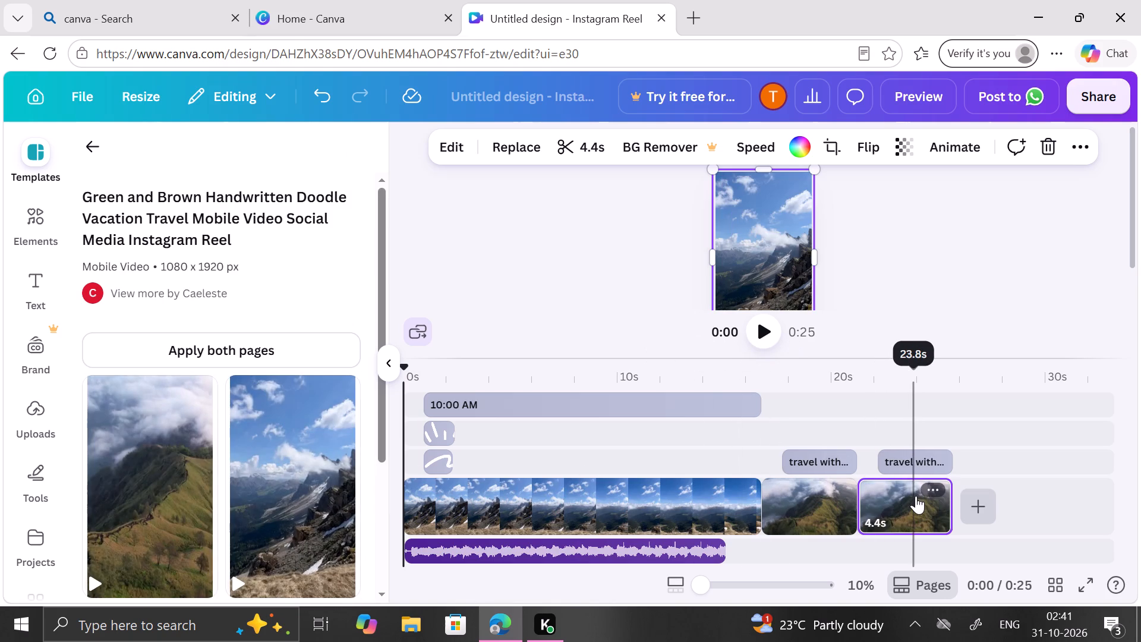
{"action": "left_click", "coordinate": [900, 496]}
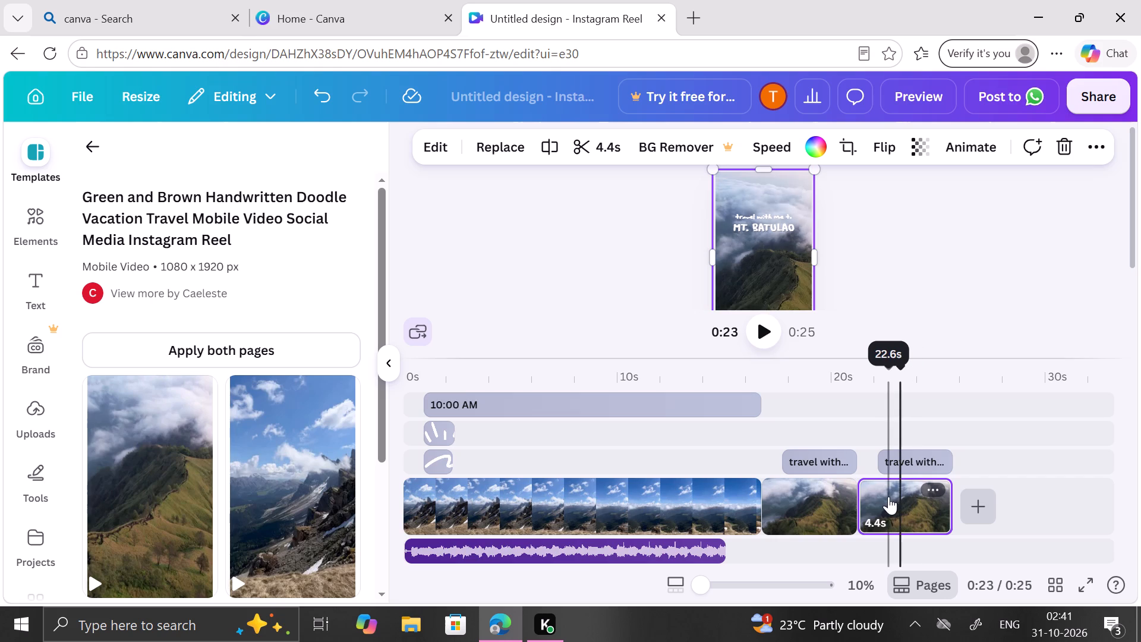
{"action": "left_click", "coordinate": [888, 496]}
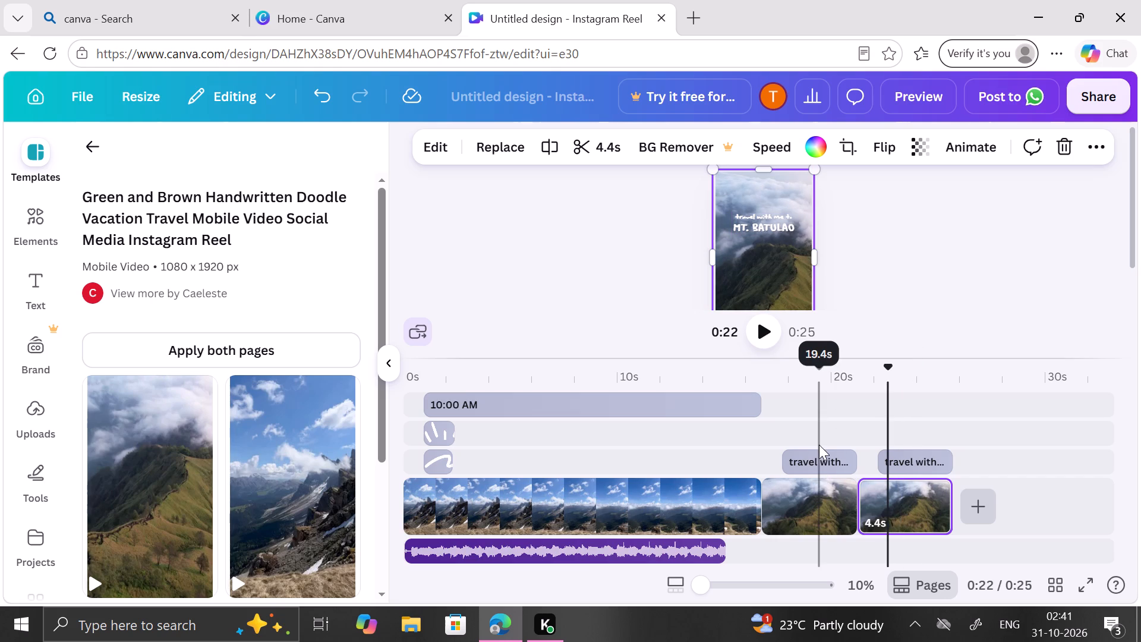
{"action": "left_click", "coordinate": [819, 445]}
{"action": "left_click", "coordinate": [760, 234]}
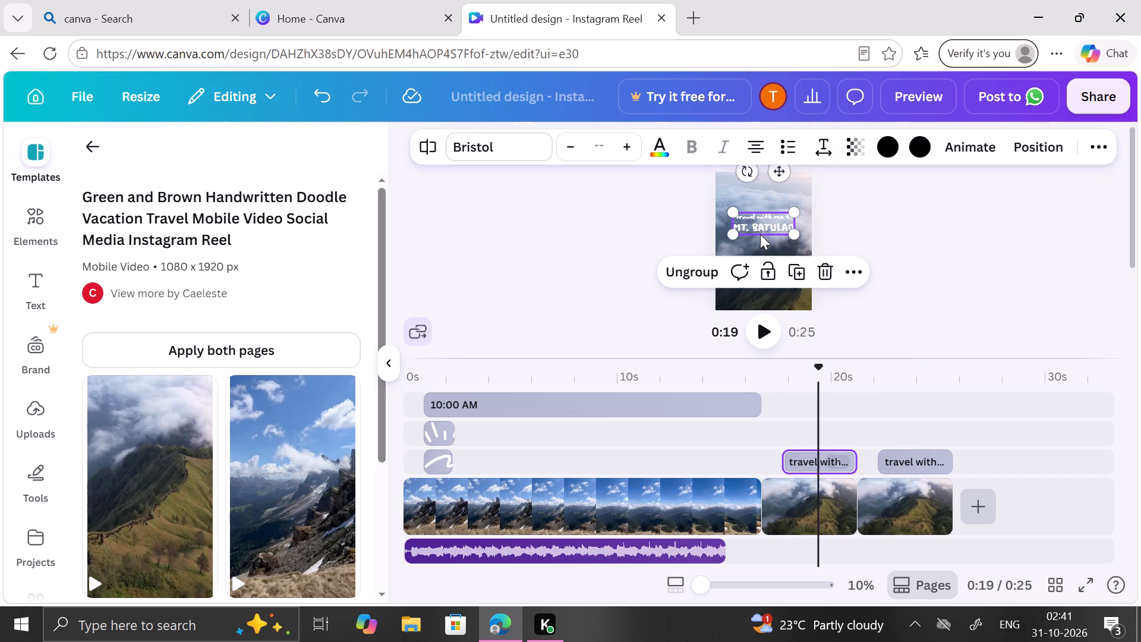
{"action": "left_click", "coordinate": [835, 263]}
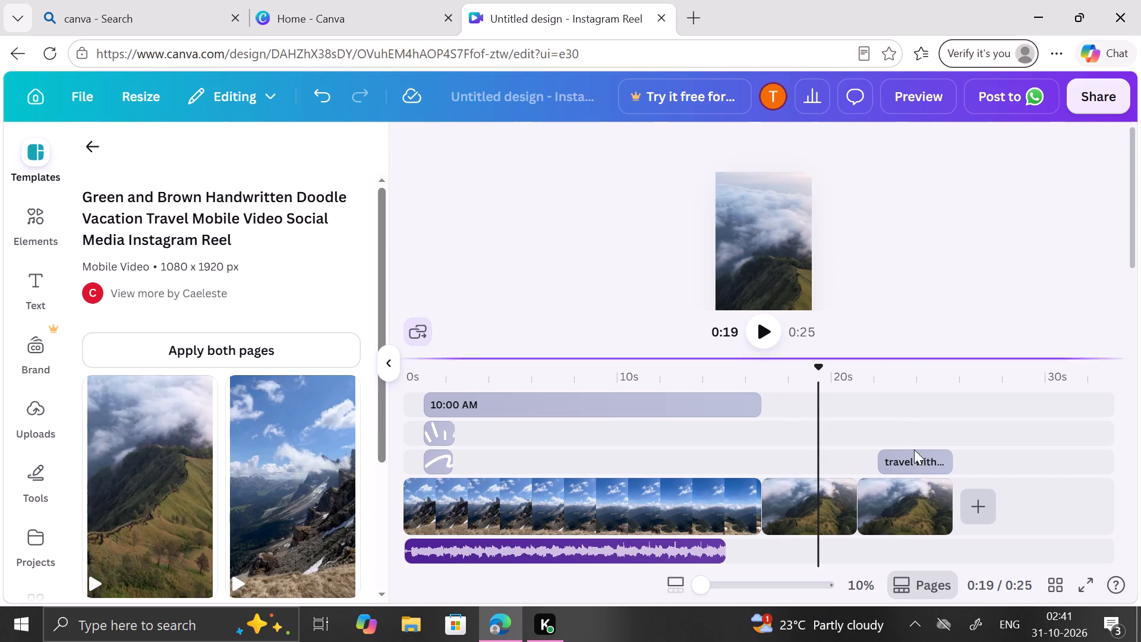
Delete the last Mt. Batulao clip, the one that still carries the "travel with me to MT. BATULAO" text.
{"action": "left_click", "coordinate": [933, 493]}
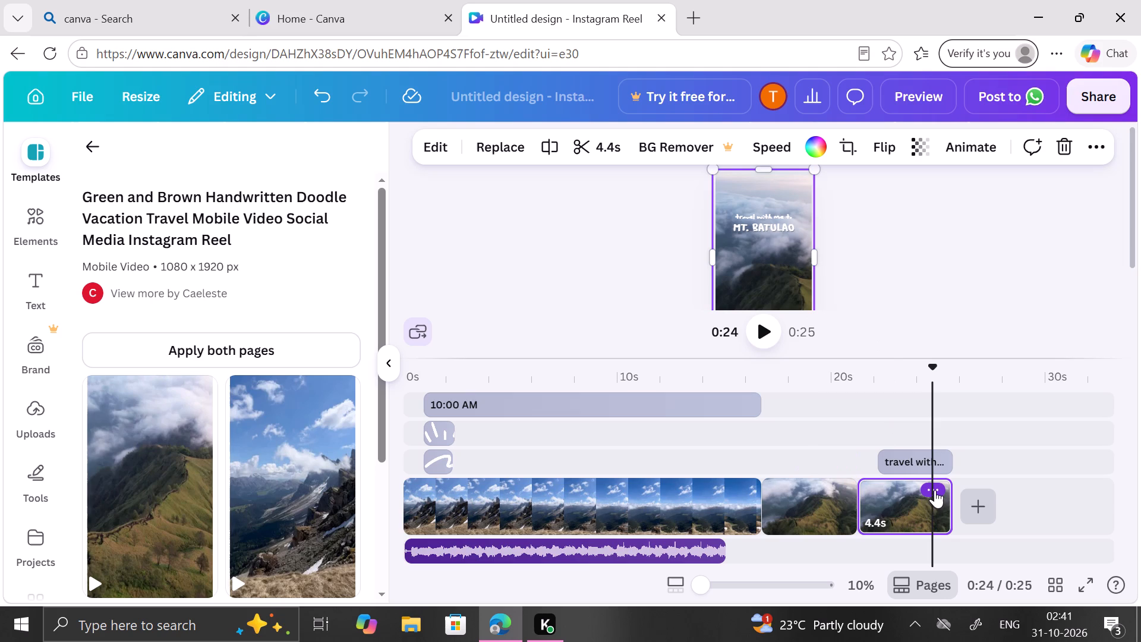
{"action": "left_click", "coordinate": [935, 490]}
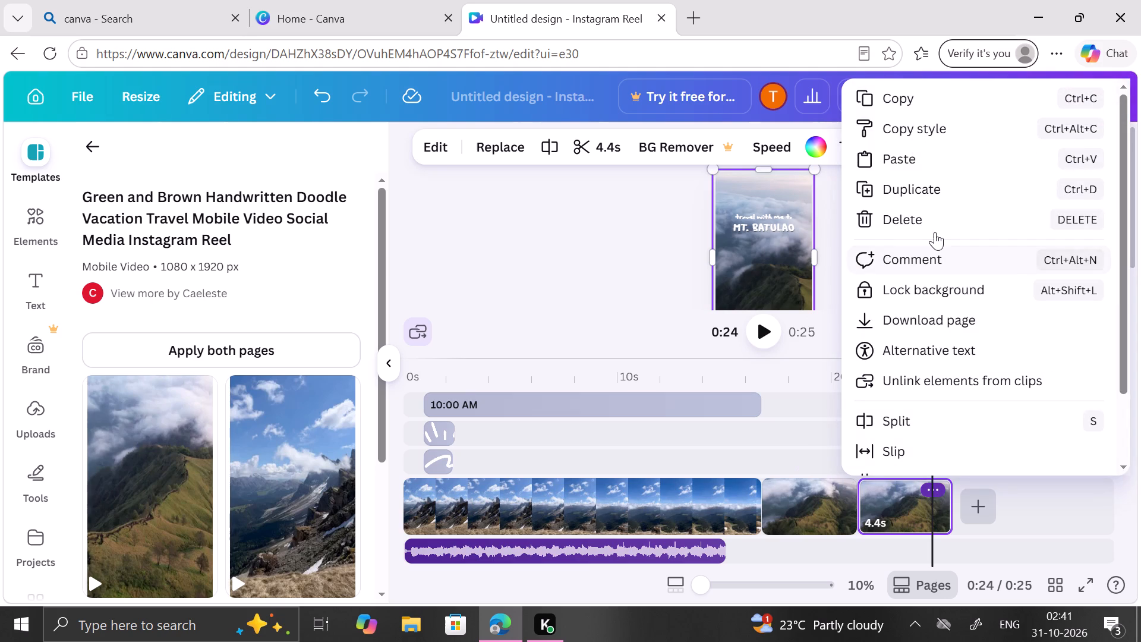
{"action": "left_click", "coordinate": [935, 231]}
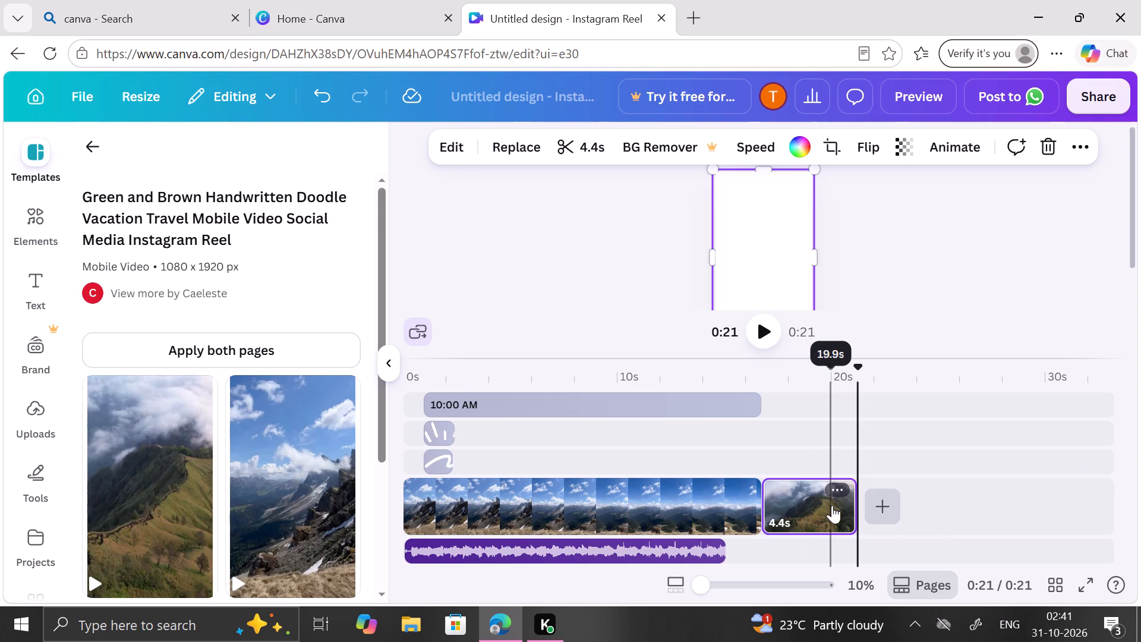
{"action": "left_click_drag", "start_coordinate": [832, 505], "coordinate": [814, 508]}
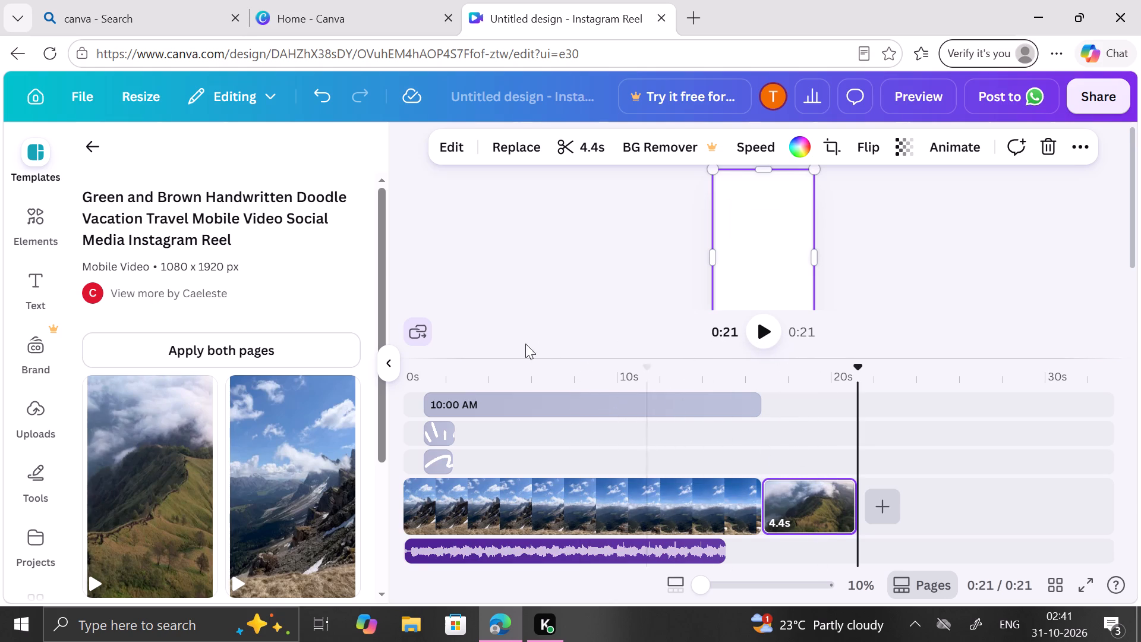
Search the Instagram Reel templates for river and add the dusk seascape video to the end of the reel.
{"action": "left_click", "coordinate": [83, 146]}
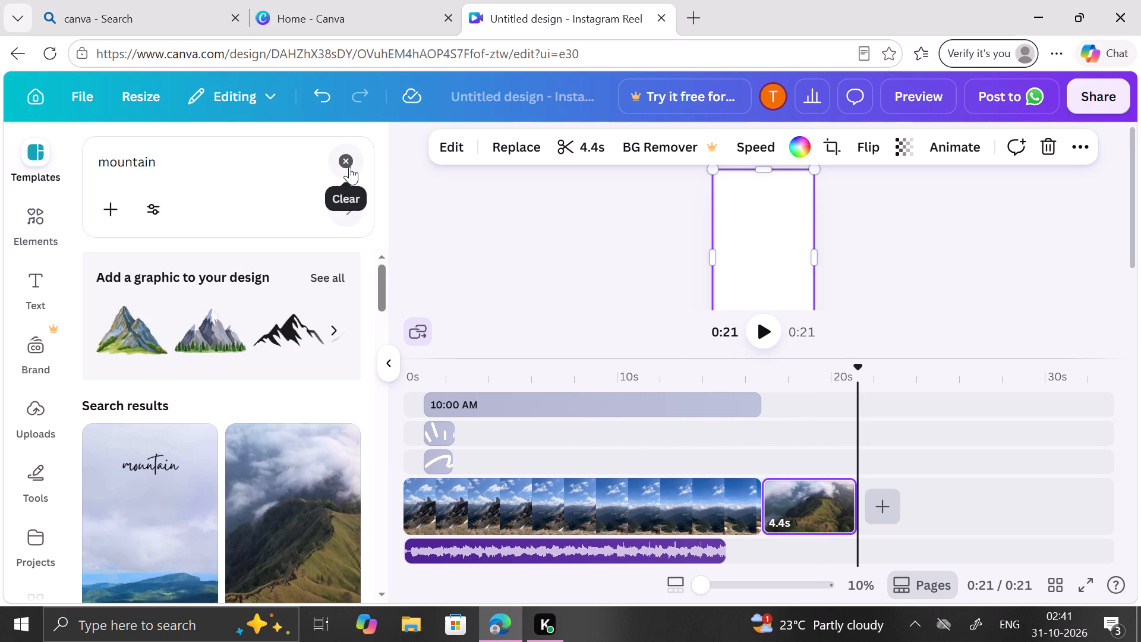
{"action": "left_click", "coordinate": [349, 166]}
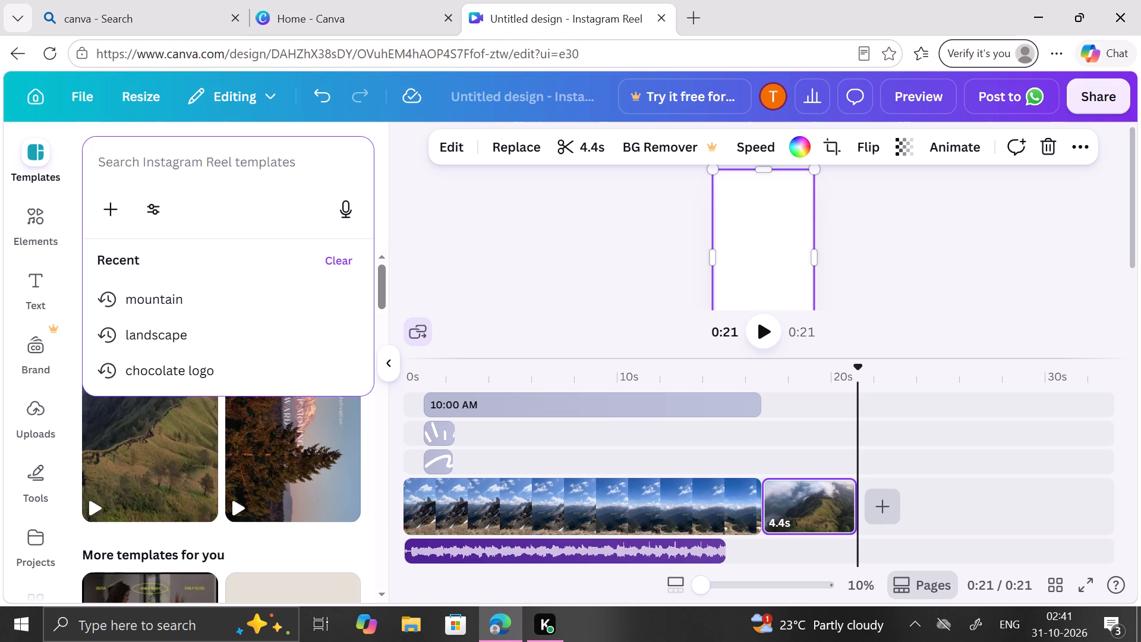
{"action": "type", "text": "river"}
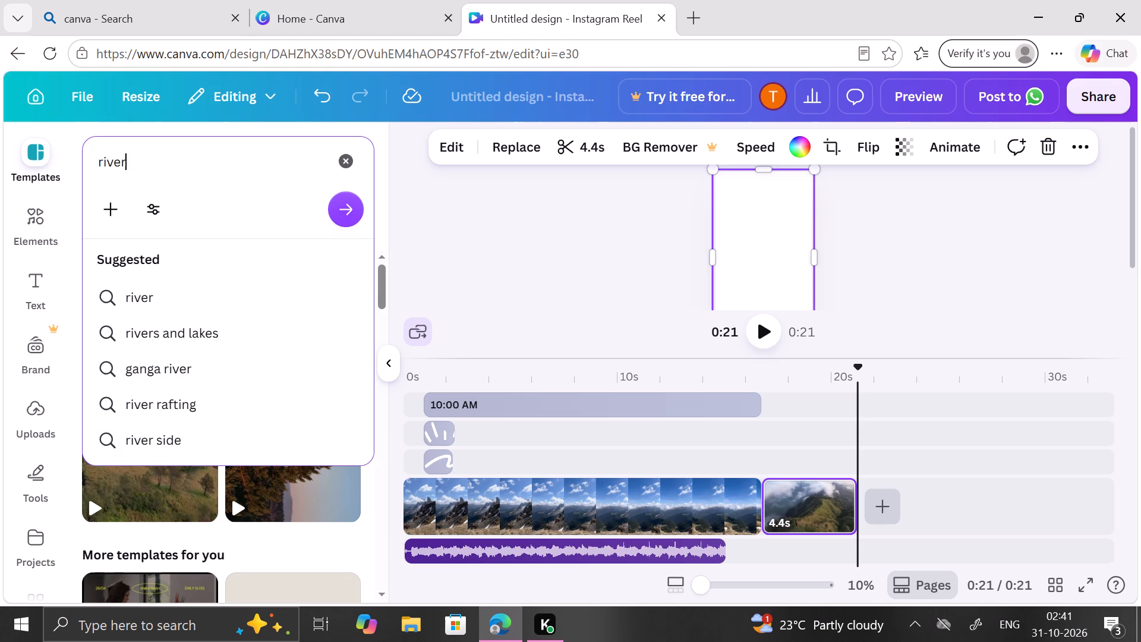
{"action": "key", "text": "Return"}
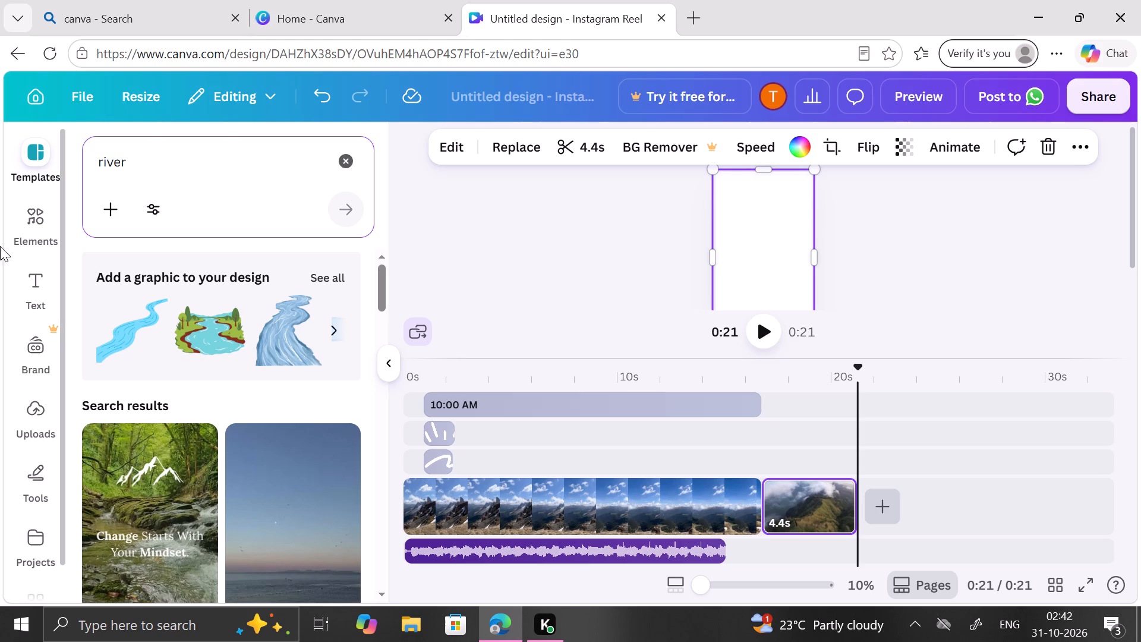
{"action": "scroll", "coordinate": [273, 329], "scroll_direction": "down", "scroll_amount": 3}
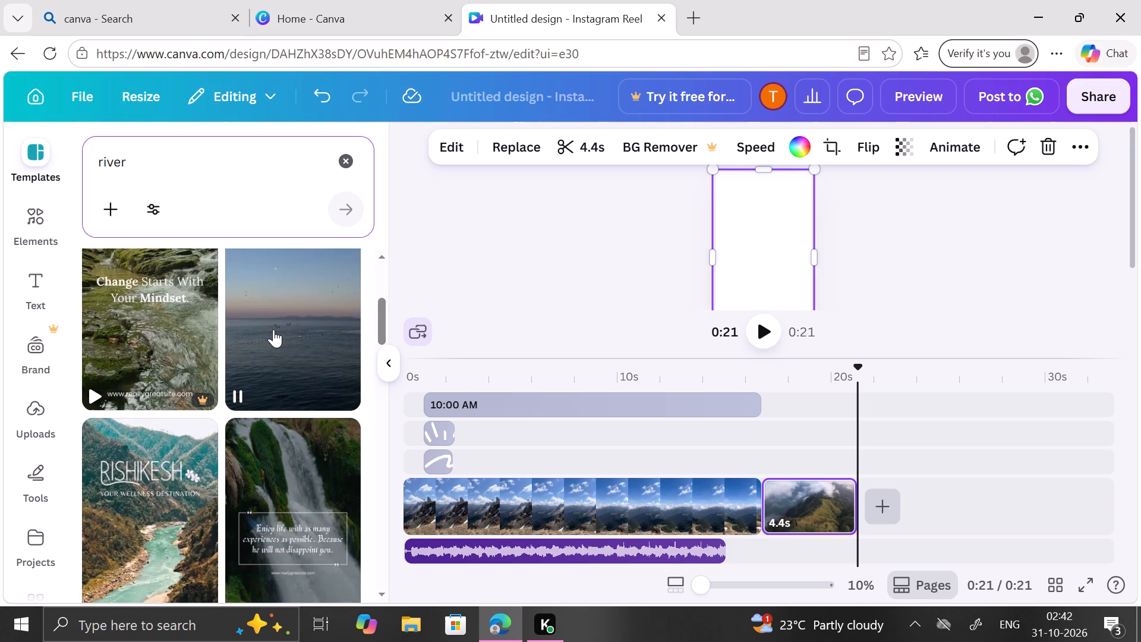
{"action": "left_click", "coordinate": [273, 329]}
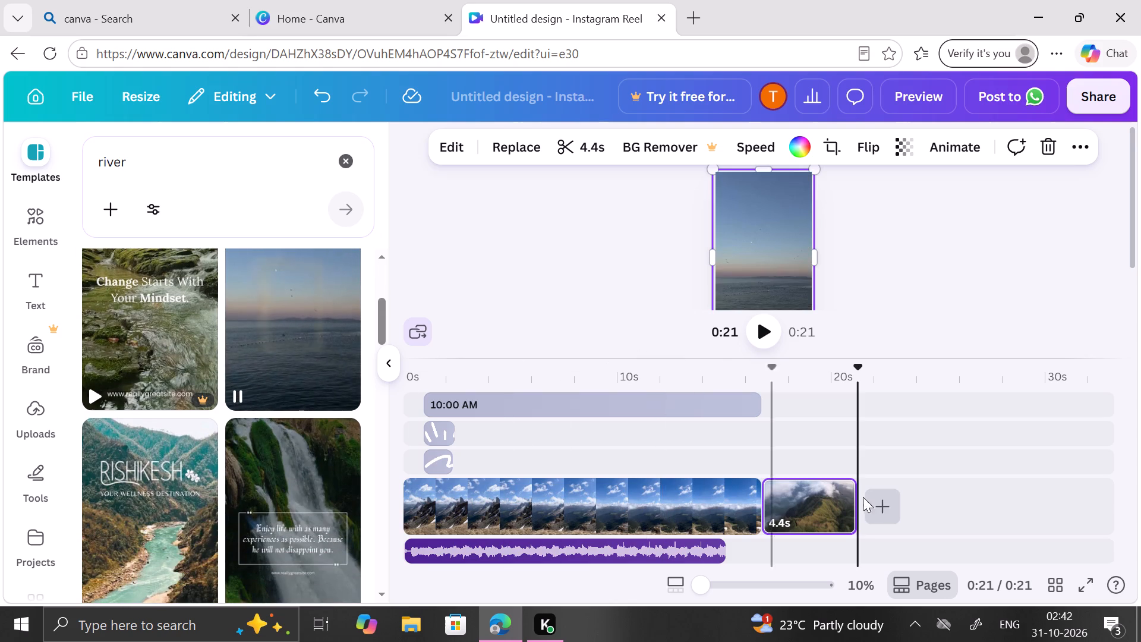
{"action": "scroll", "coordinate": [676, 515], "scroll_direction": "right", "scroll_amount": 3}
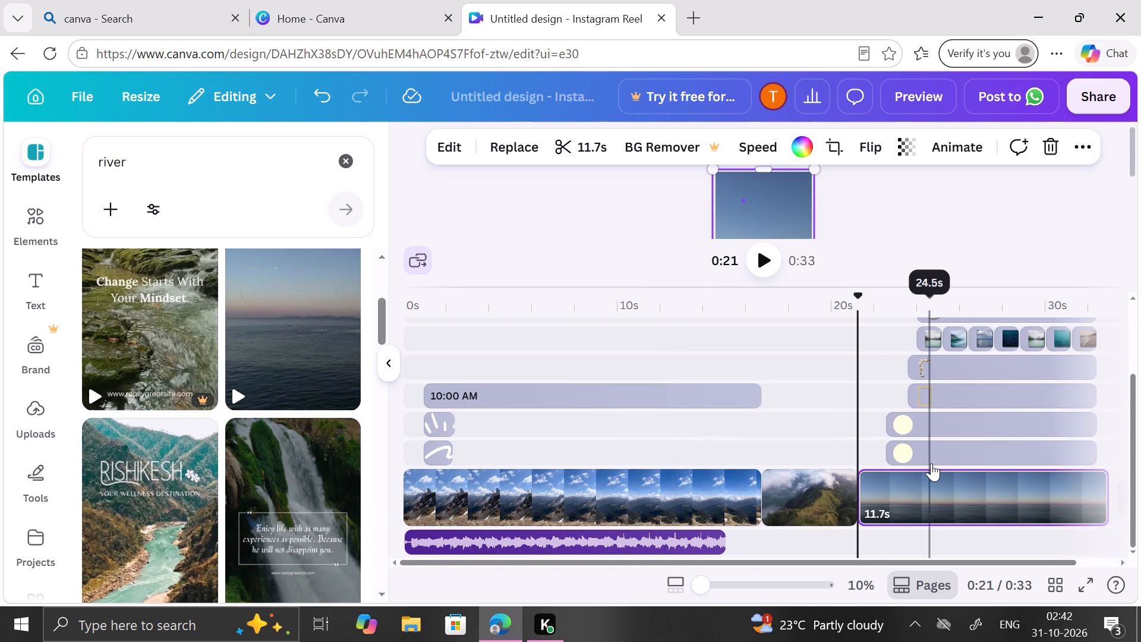
Play the reel from the beginning to review the clips.
{"action": "left_click", "coordinate": [992, 243]}
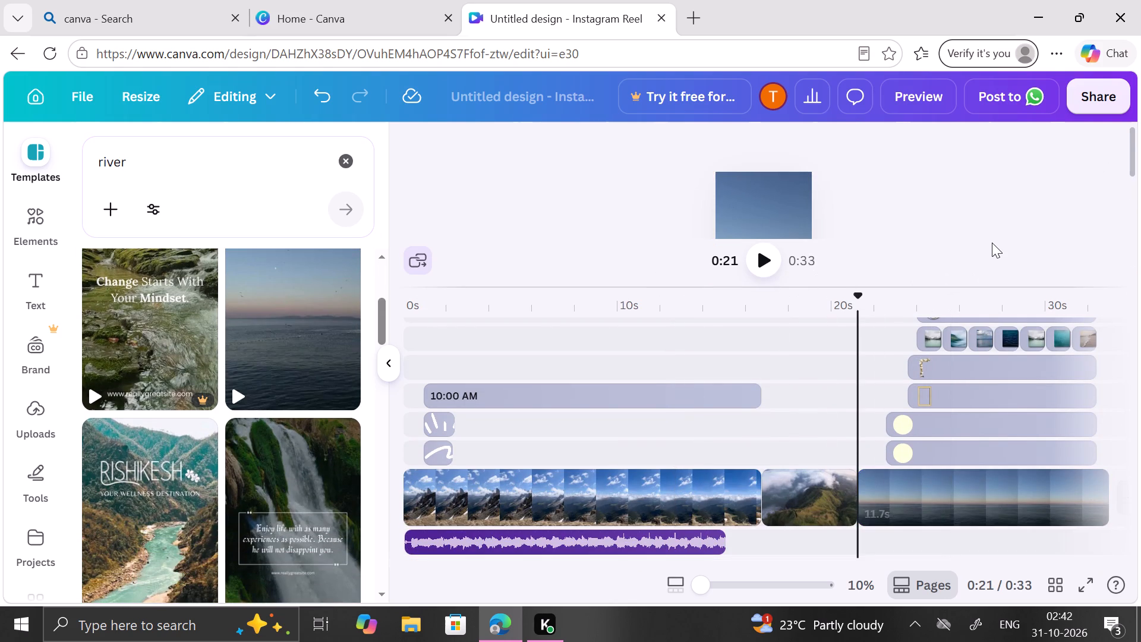
{"action": "left_click", "coordinate": [770, 272]}
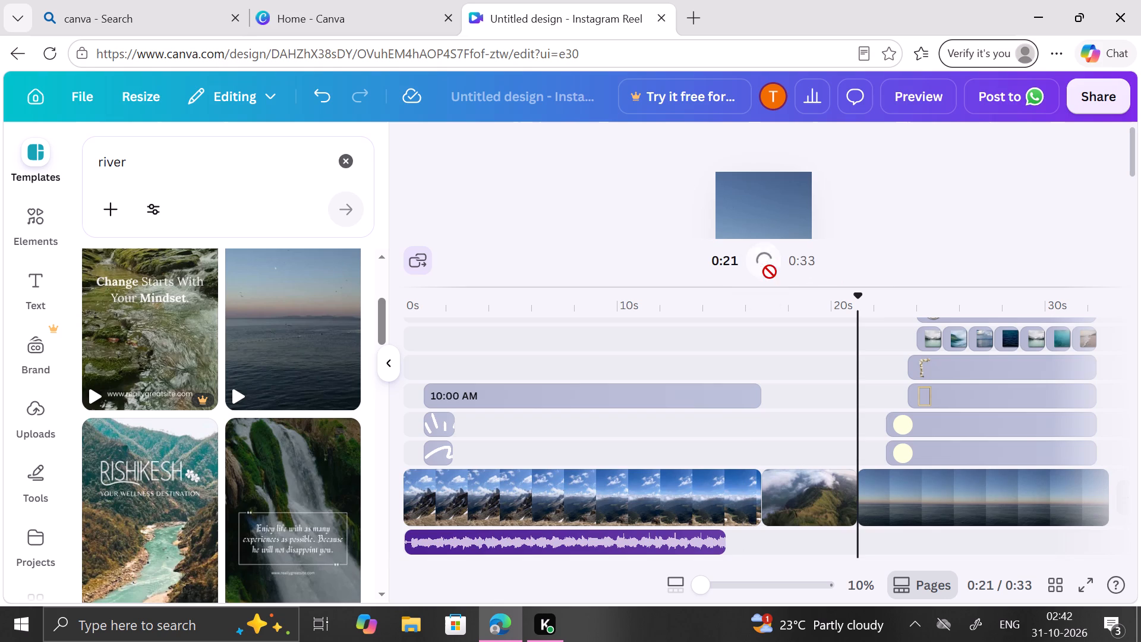
{"action": "left_click", "coordinate": [403, 486]}
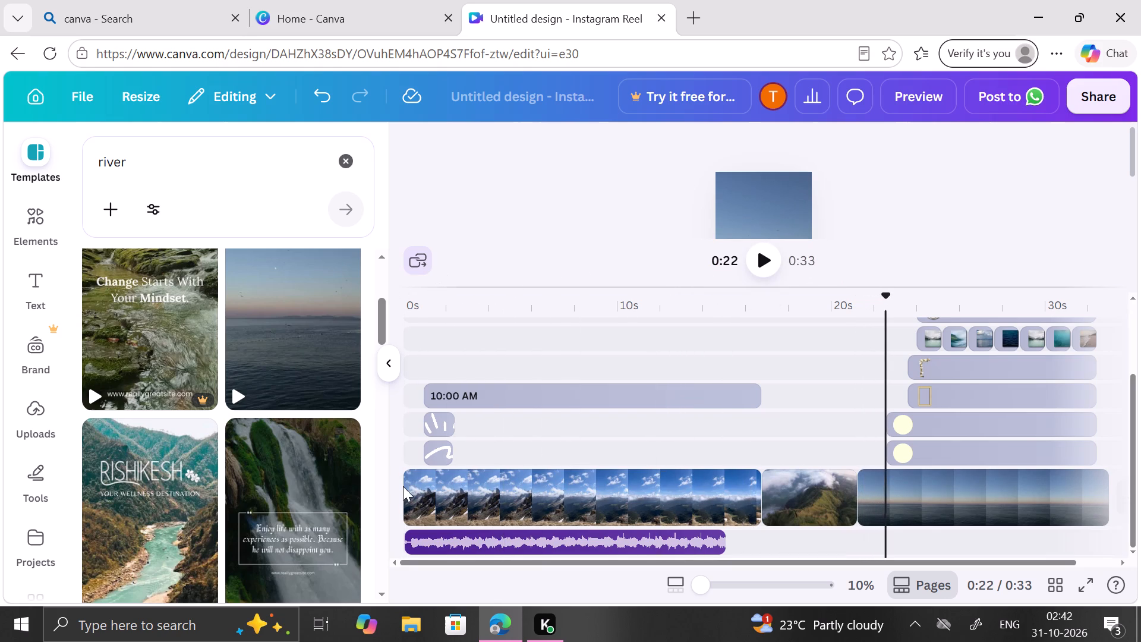
{"action": "left_click", "coordinate": [406, 489]}
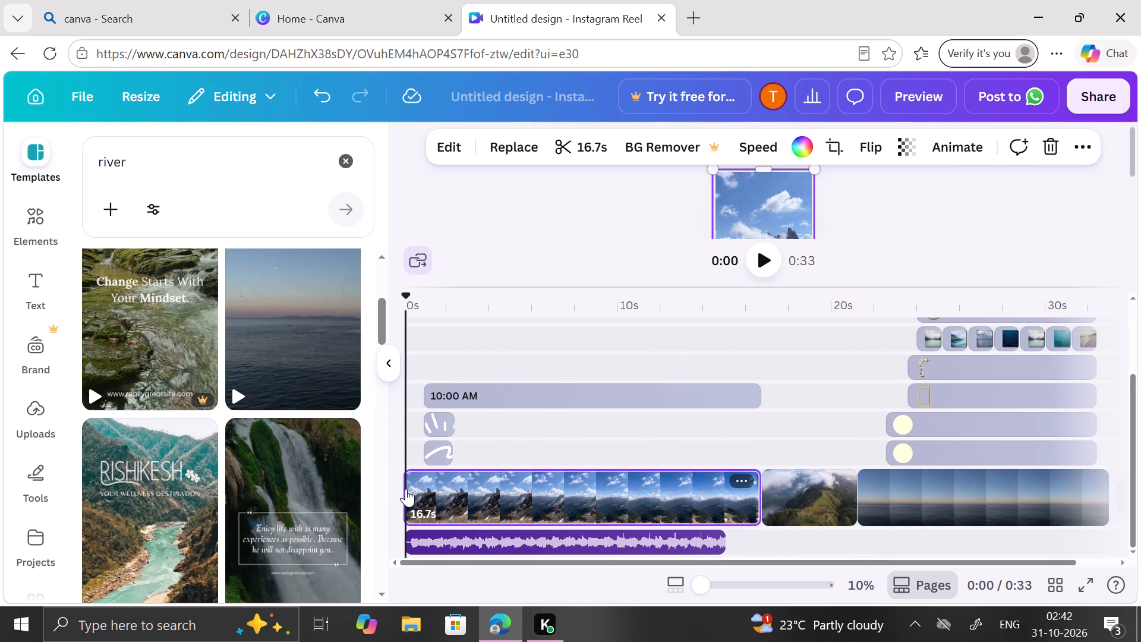
{"action": "left_click", "coordinate": [758, 260]}
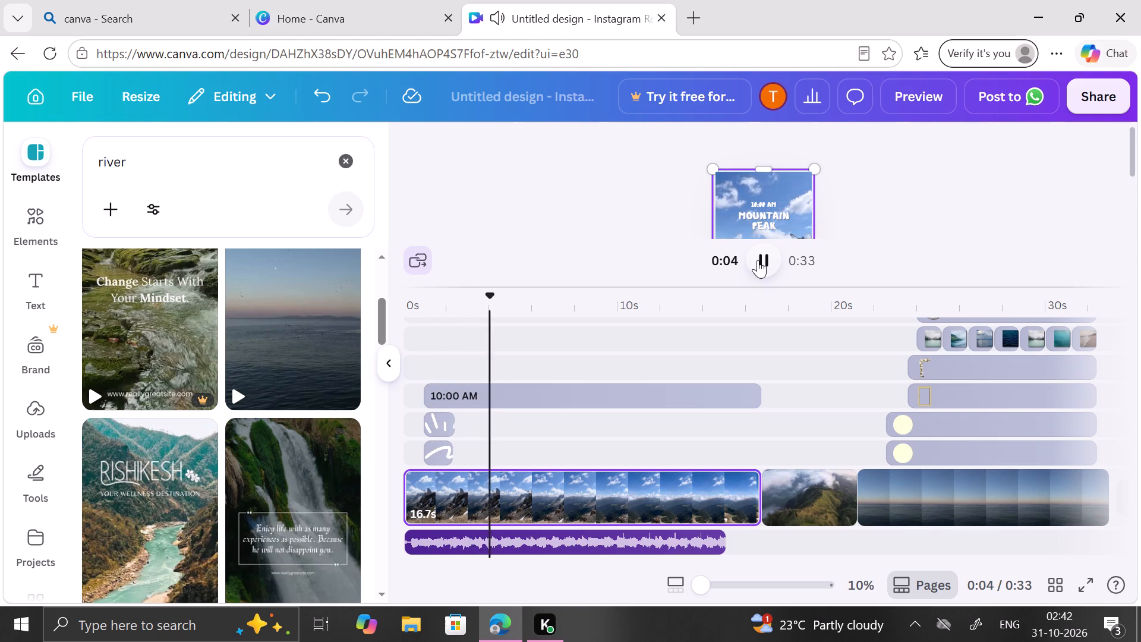
Delete the "MOUNTAIN PEAK" and "10:00 AM" texts from the first mountain clip.
{"action": "left_click_drag", "start_coordinate": [778, 228], "coordinate": [781, 196]}
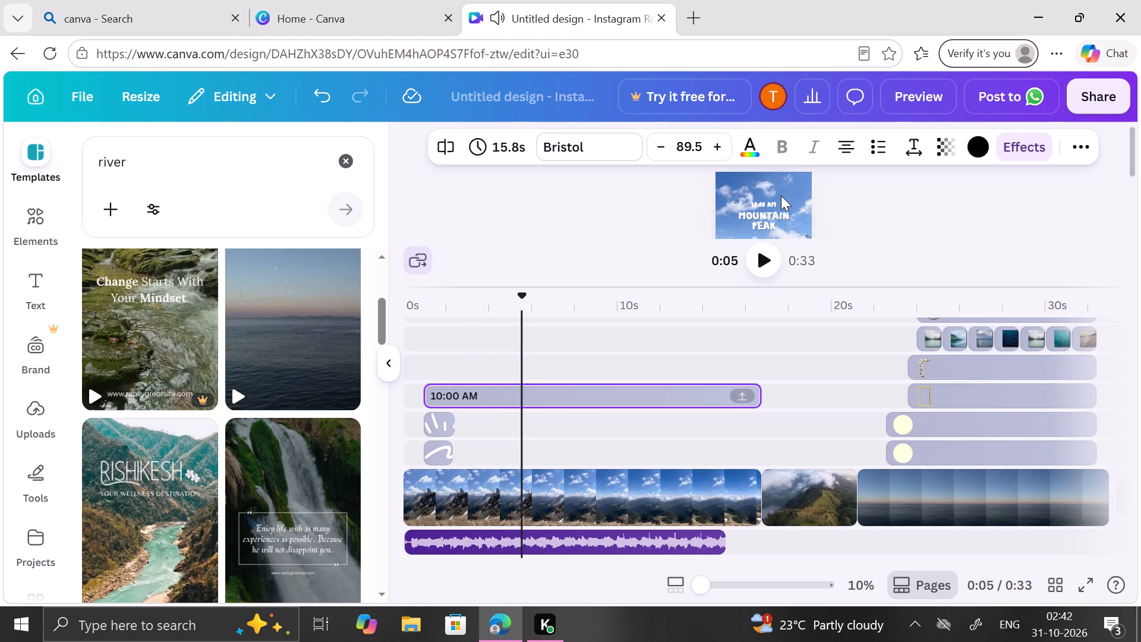
{"action": "left_click_drag", "start_coordinate": [781, 196], "coordinate": [781, 194]}
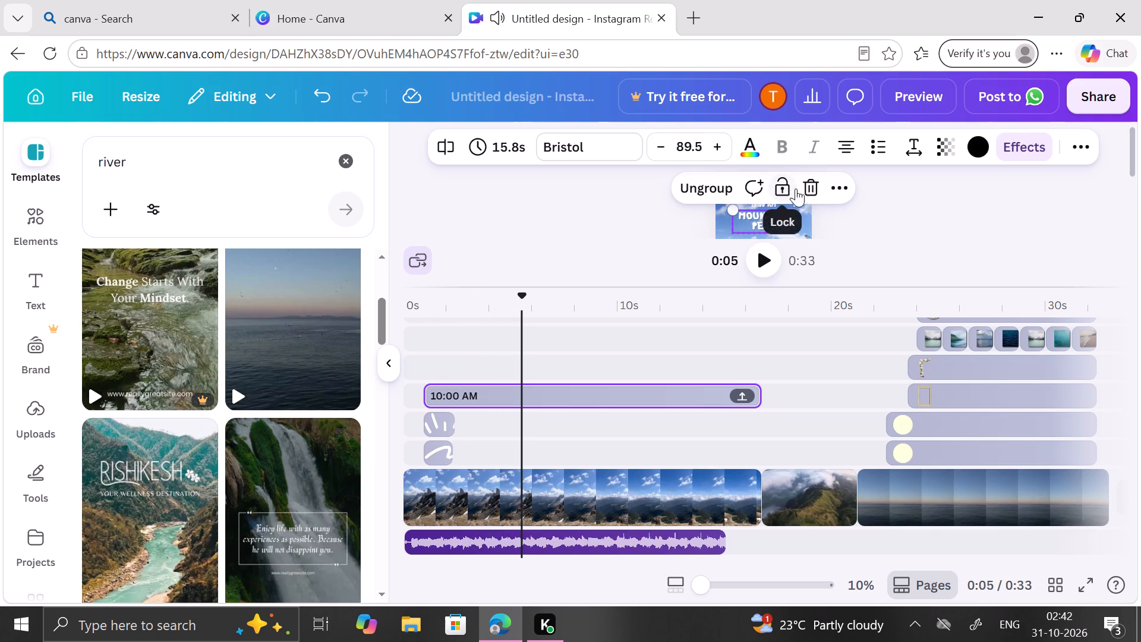
{"action": "left_click", "coordinate": [811, 188]}
{"action": "scroll", "coordinate": [705, 219], "scroll_direction": "left", "scroll_amount": 1}
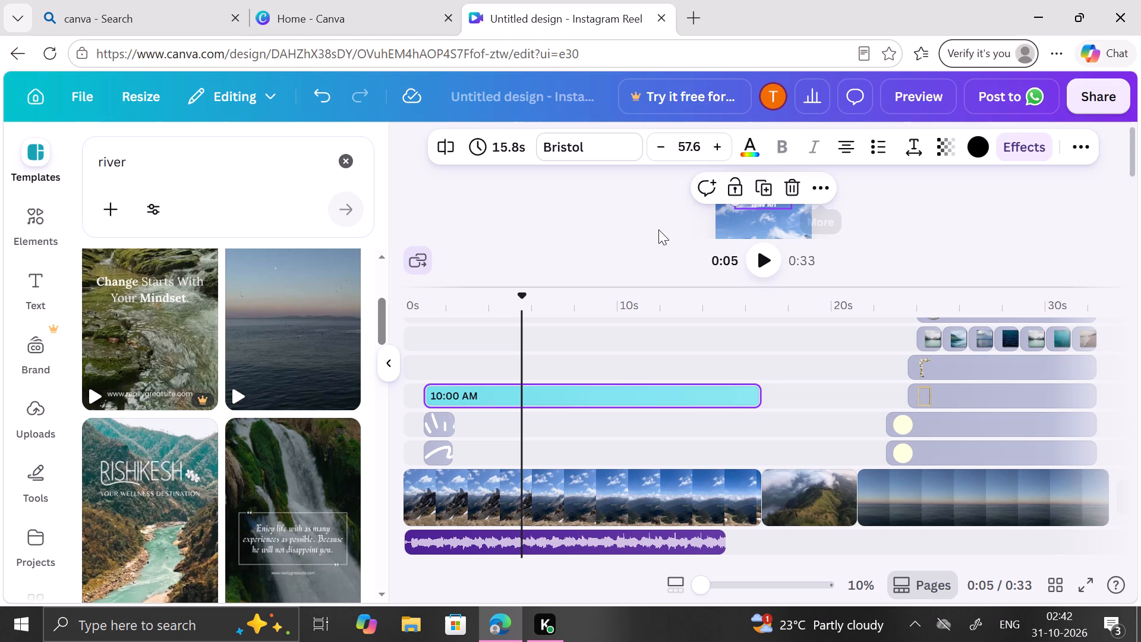
{"action": "left_click", "coordinate": [658, 229]}
{"action": "left_click", "coordinate": [751, 200]}
{"action": "left_click", "coordinate": [787, 187]}
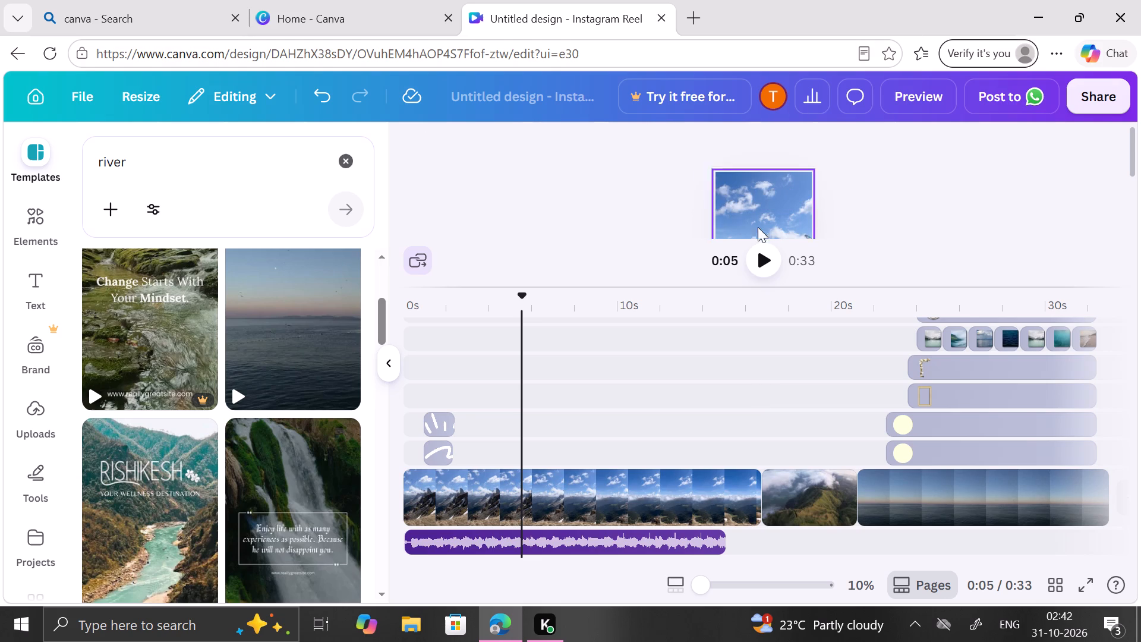
Resume playback of the reel to review the first clip.
{"action": "left_click", "coordinate": [768, 263]}
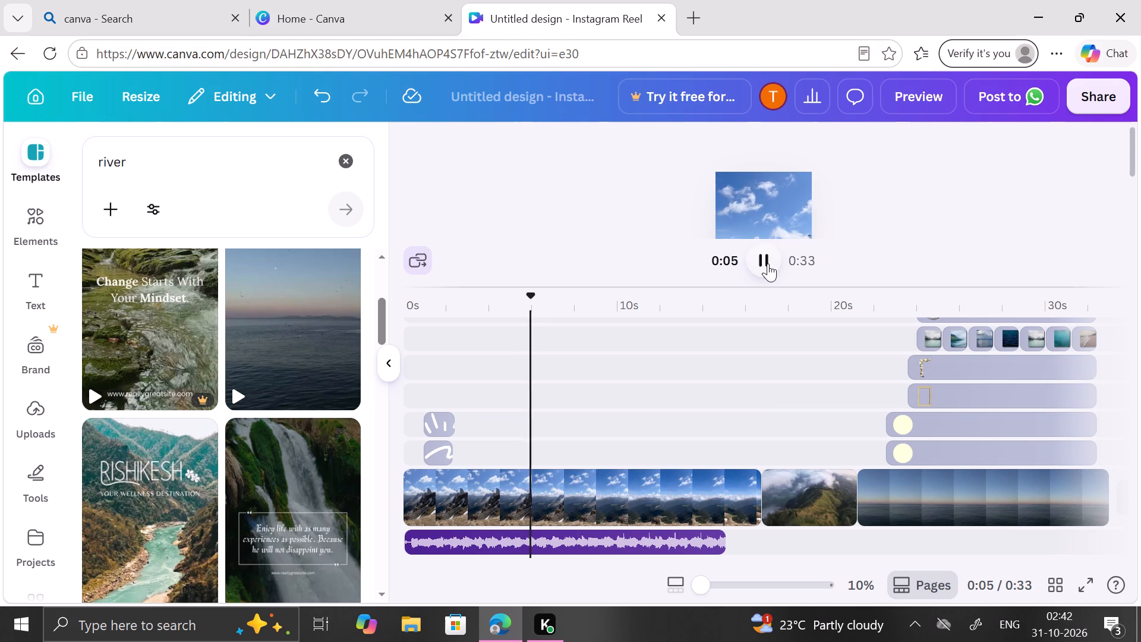
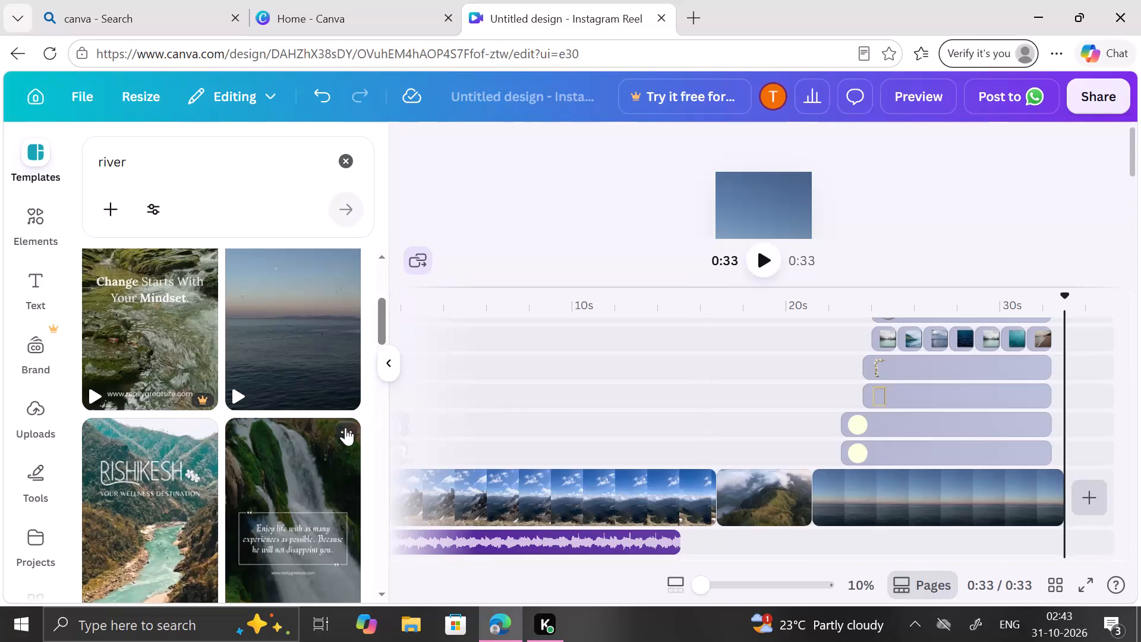
Search the Instagram Reel templates for waterfall in place of river.
{"action": "scroll", "coordinate": [345, 427], "scroll_direction": "down", "scroll_amount": 4}
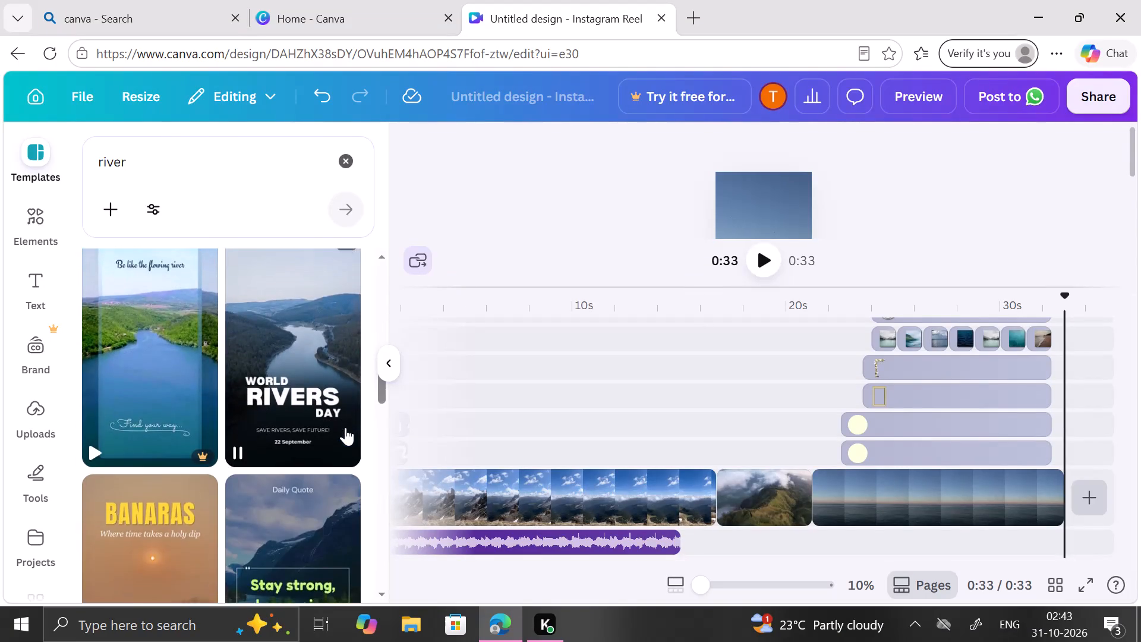
{"action": "scroll", "coordinate": [345, 427], "scroll_direction": "down", "scroll_amount": 4}
{"action": "left_click", "coordinate": [341, 155]}
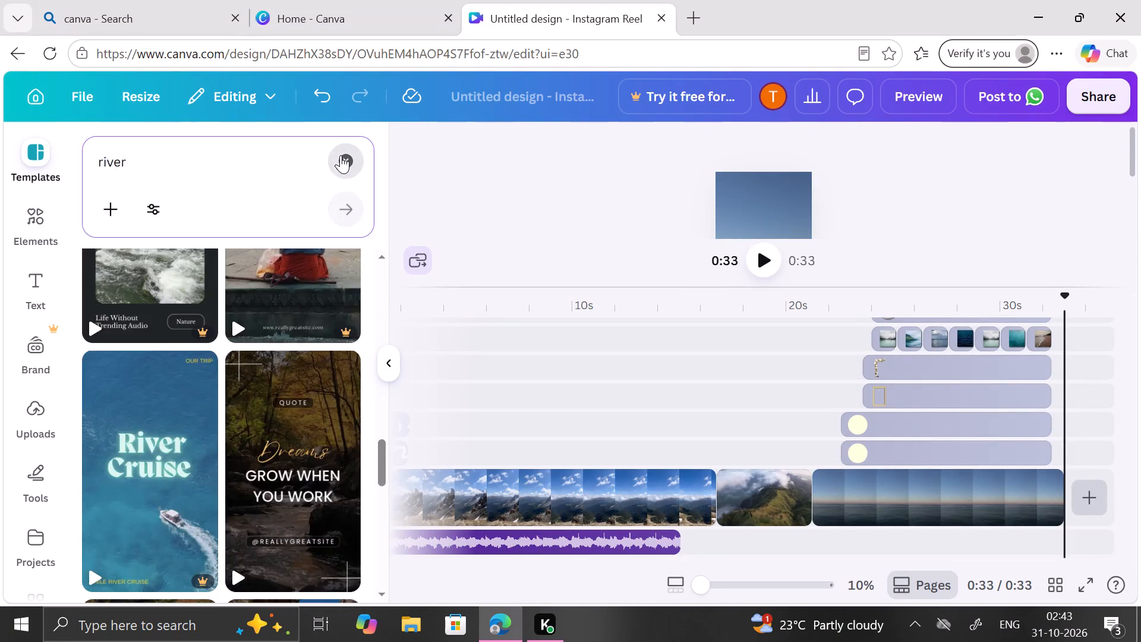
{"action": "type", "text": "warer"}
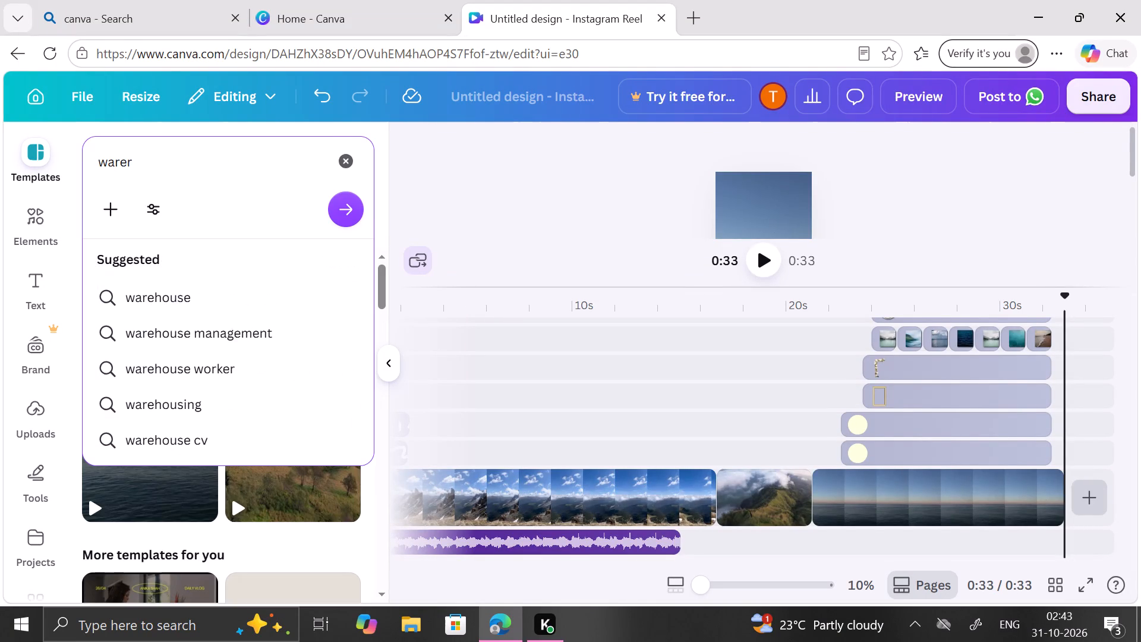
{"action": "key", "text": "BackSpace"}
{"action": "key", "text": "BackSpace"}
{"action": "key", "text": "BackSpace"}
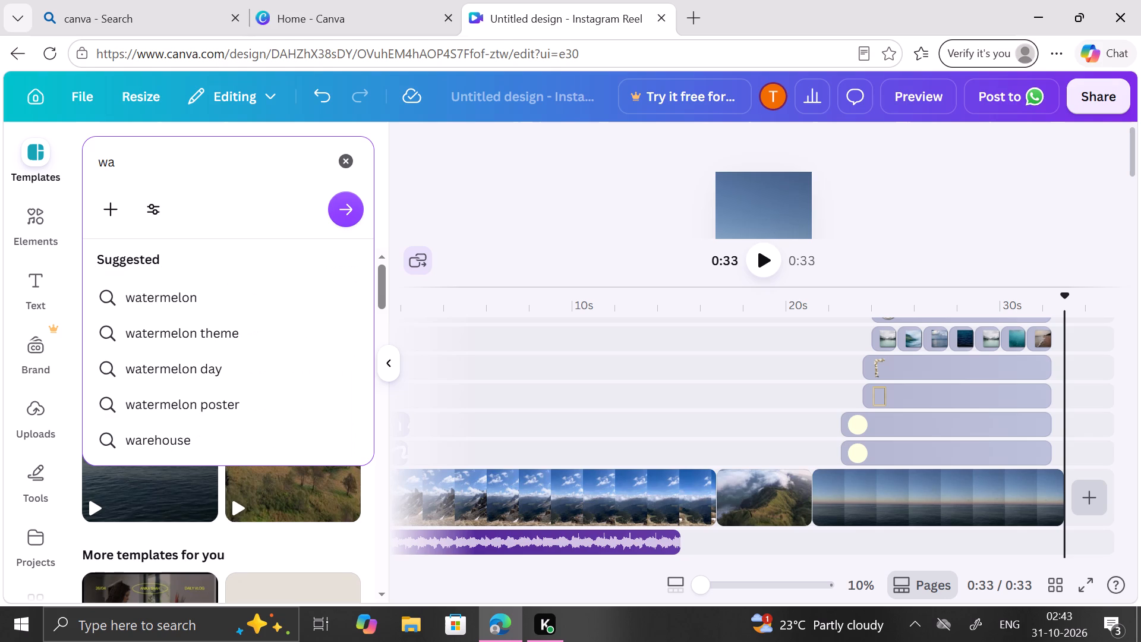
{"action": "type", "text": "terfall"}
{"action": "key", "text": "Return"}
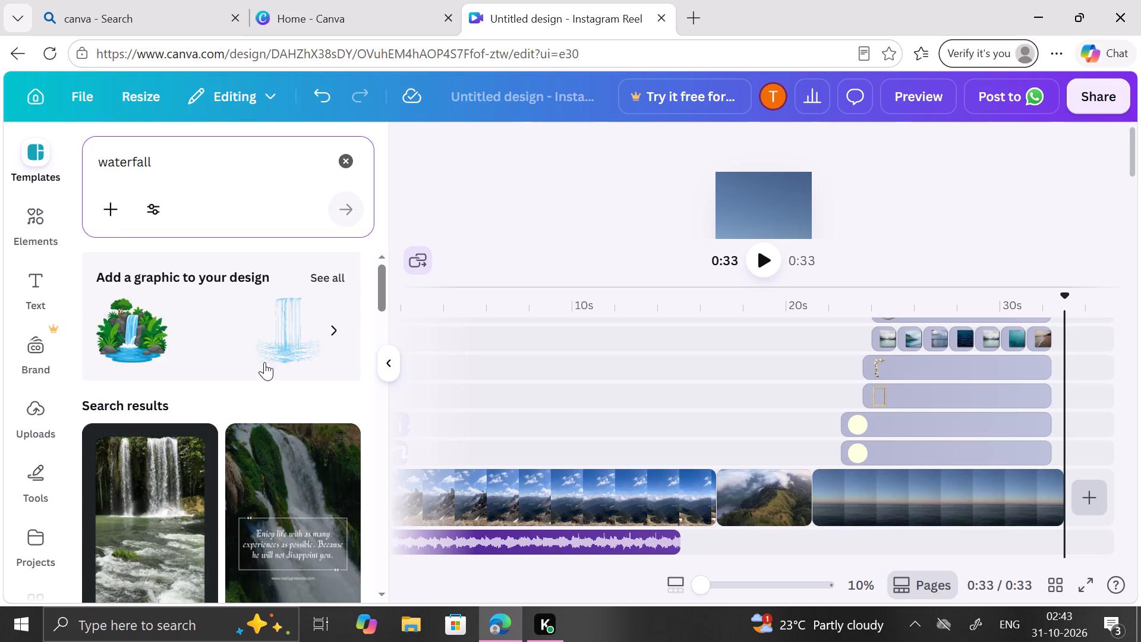
Add the "Live every second without hesitation" video template twice to the end of the reel from the waterfall results.
{"action": "scroll", "coordinate": [264, 362], "scroll_direction": "down", "scroll_amount": 6}
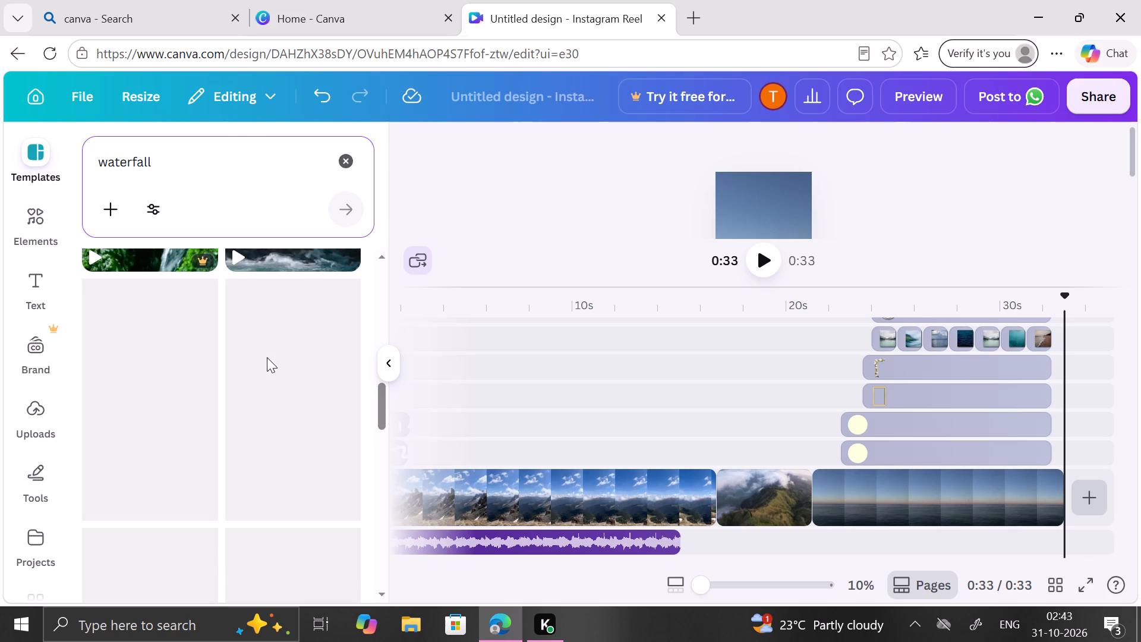
{"action": "scroll", "coordinate": [267, 357], "scroll_direction": "down", "scroll_amount": 1}
{"action": "scroll", "coordinate": [308, 426], "scroll_direction": "down", "scroll_amount": 2}
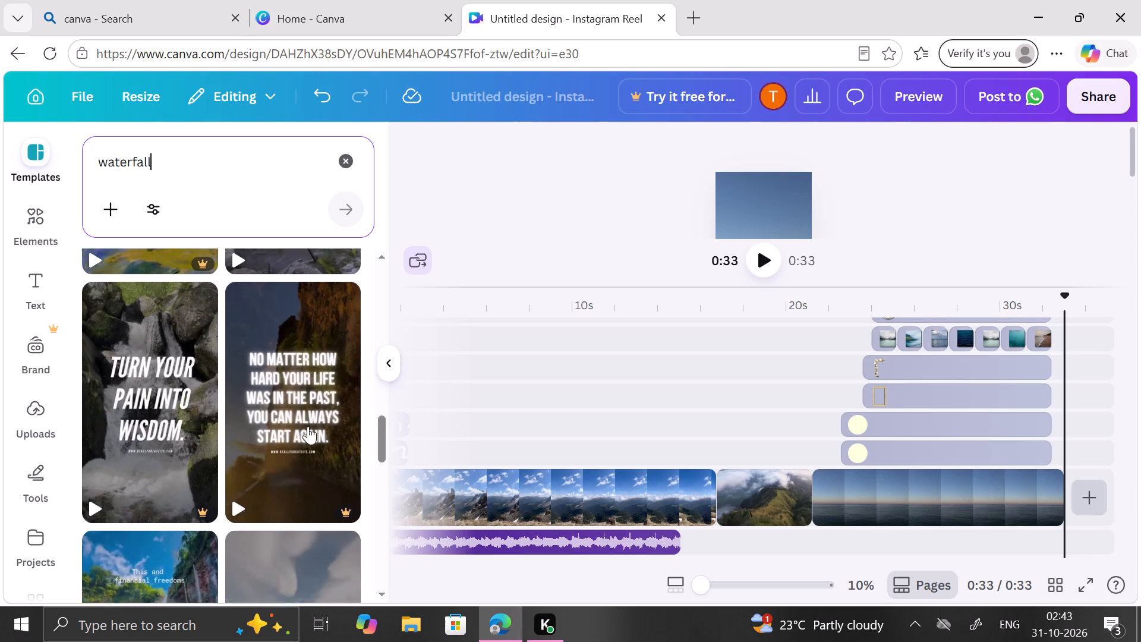
{"action": "scroll", "coordinate": [308, 426], "scroll_direction": "down", "scroll_amount": 3}
{"action": "scroll", "coordinate": [308, 426], "scroll_direction": "up", "scroll_amount": 2}
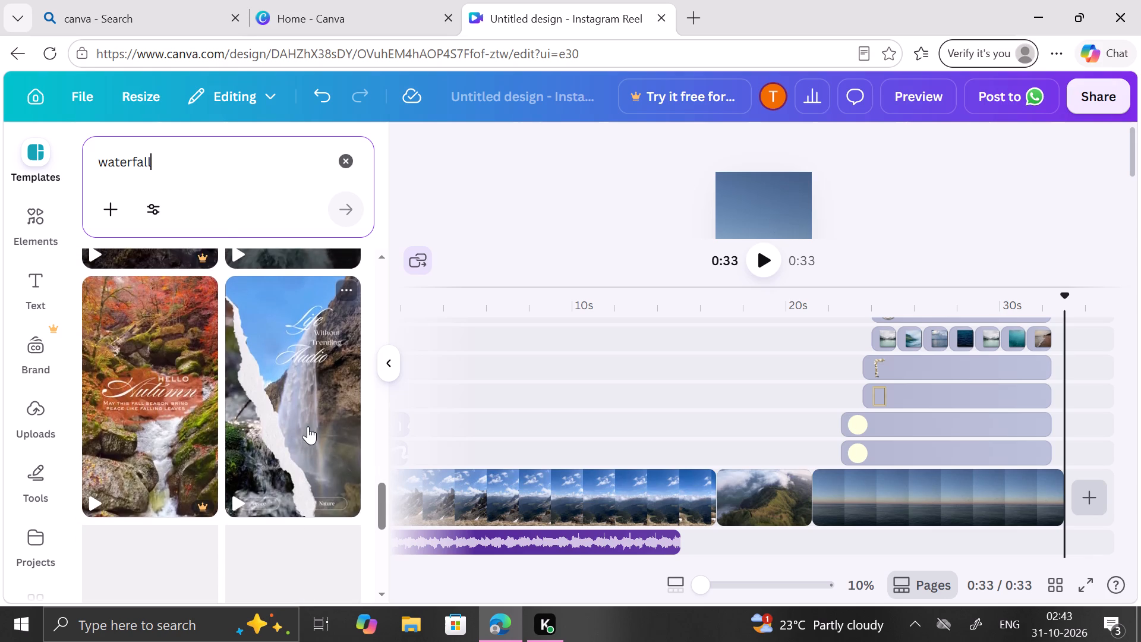
{"action": "scroll", "coordinate": [308, 426], "scroll_direction": "up", "scroll_amount": 3}
{"action": "scroll", "coordinate": [308, 426], "scroll_direction": "down", "scroll_amount": 1}
{"action": "left_click", "coordinate": [308, 426]}
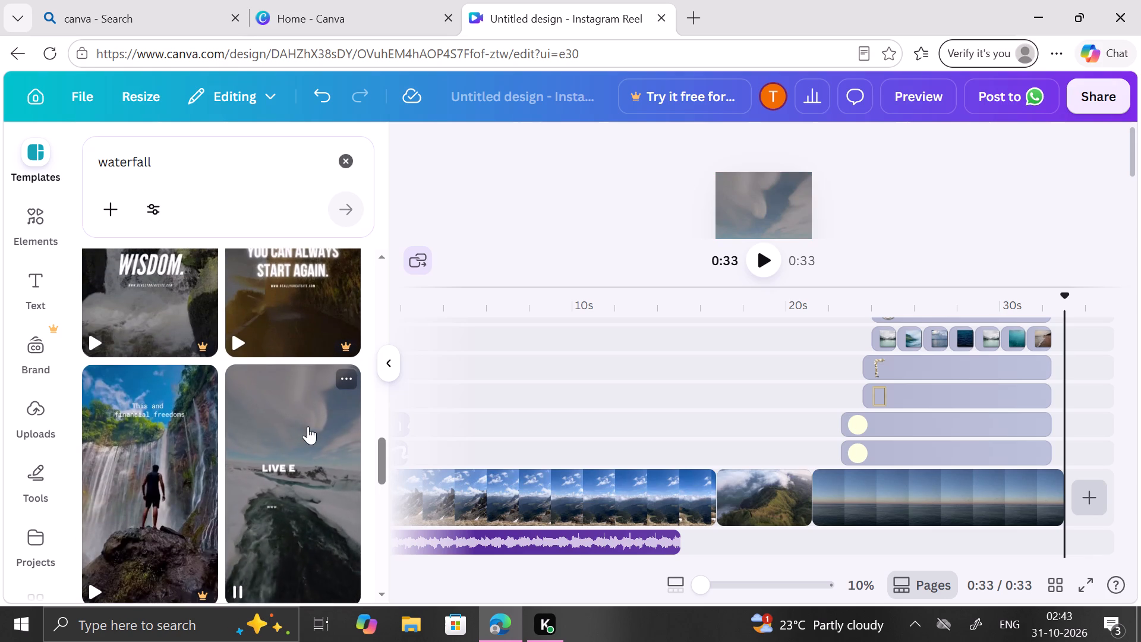
{"action": "scroll", "coordinate": [885, 432], "scroll_direction": "left", "scroll_amount": 2}
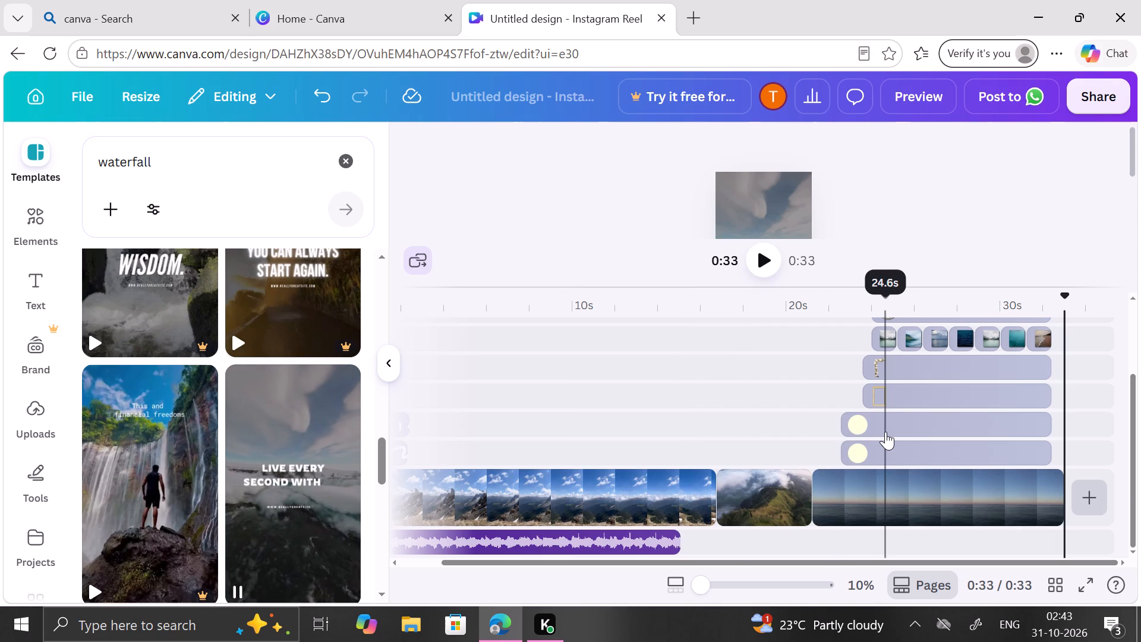
{"action": "left_click", "coordinate": [316, 505]}
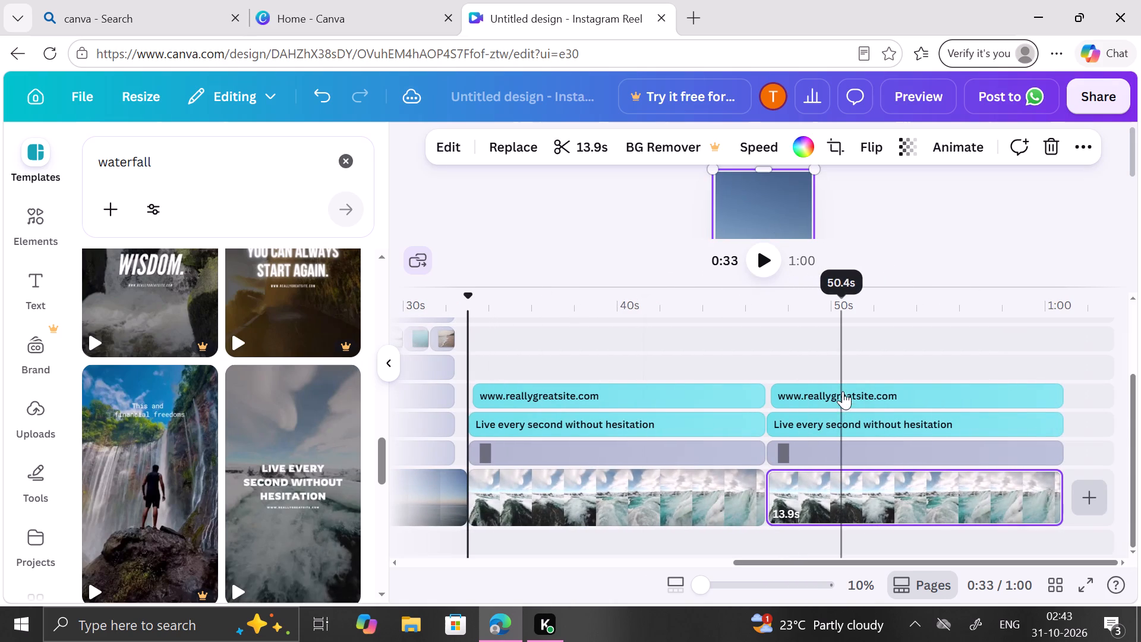
Delete the "Live every second without hesitation" text from both icy wave clips.
{"action": "left_click", "coordinate": [843, 428]}
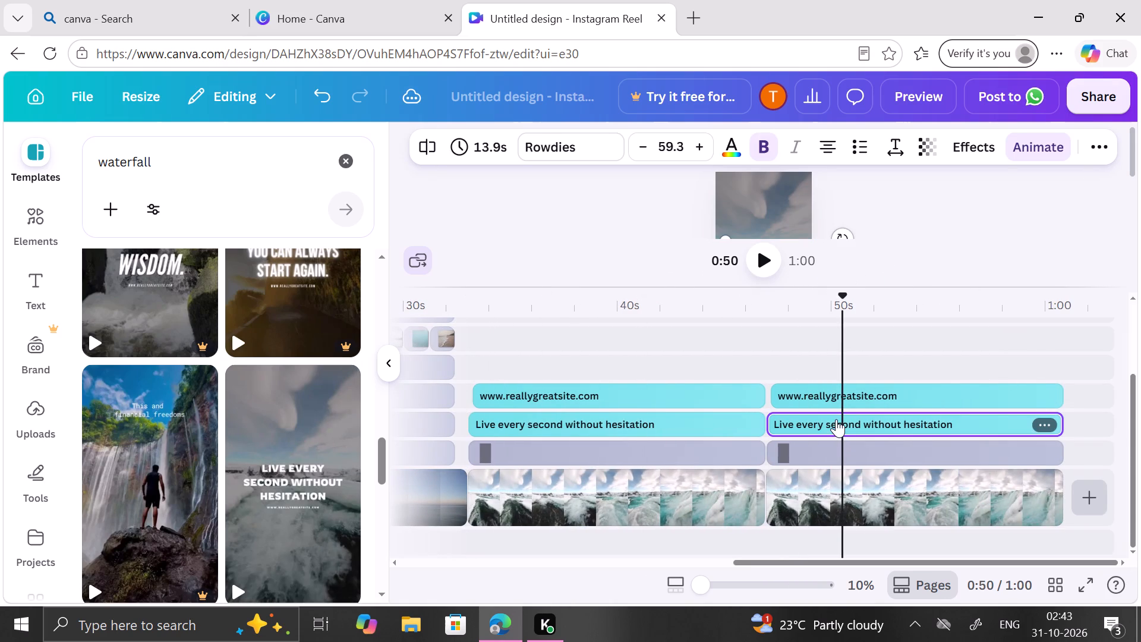
{"action": "left_click", "coordinate": [1035, 417]}
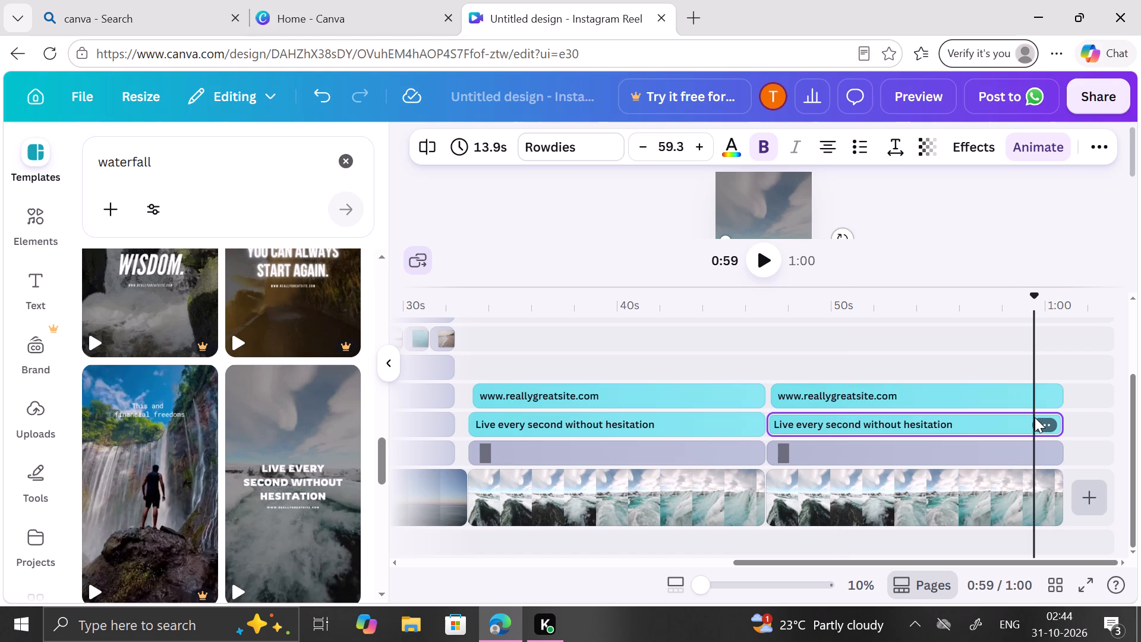
{"action": "left_click", "coordinate": [1040, 426]}
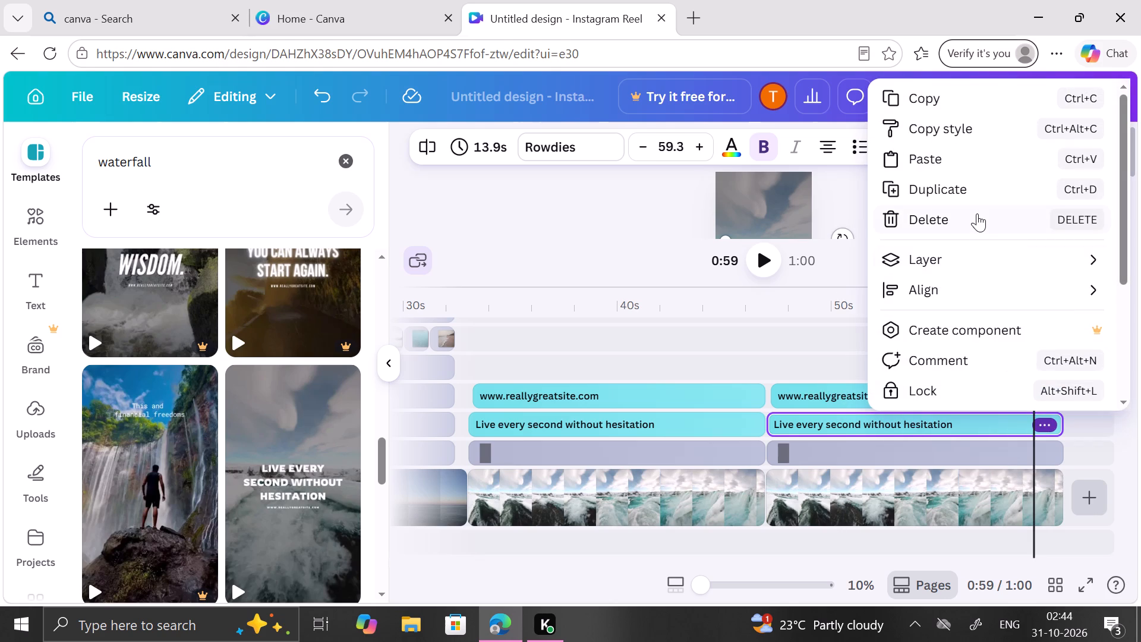
{"action": "left_click", "coordinate": [977, 213]}
{"action": "left_click", "coordinate": [702, 420]}
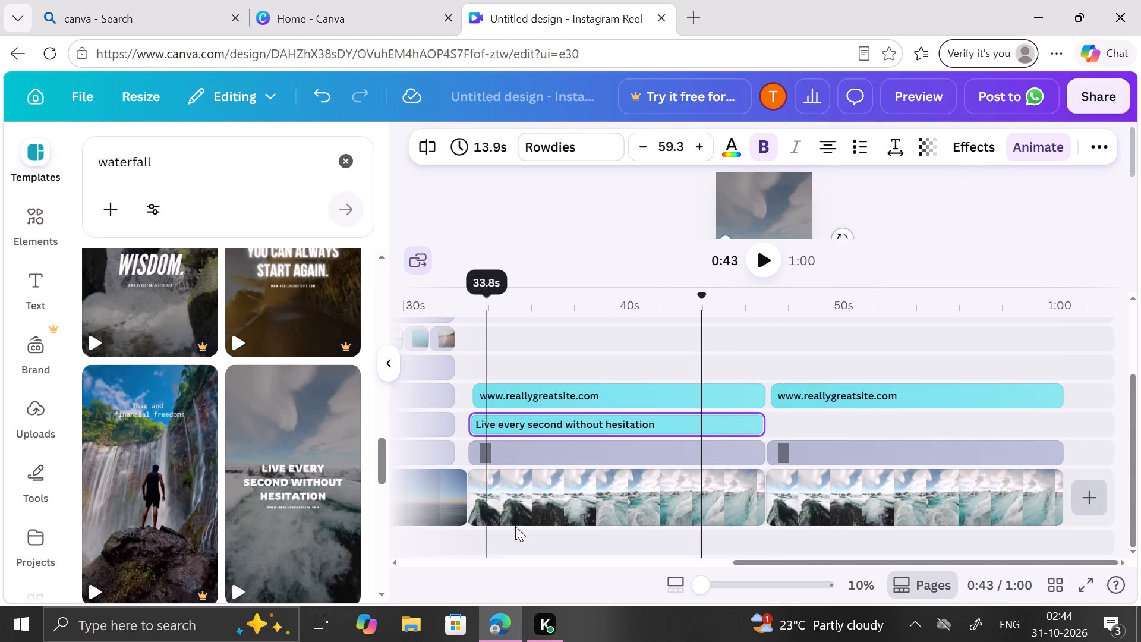
Delete the remaining "Live every second without hesitation" text from the first icy wave clip in the timeline.
{"action": "left_click", "coordinate": [632, 414]}
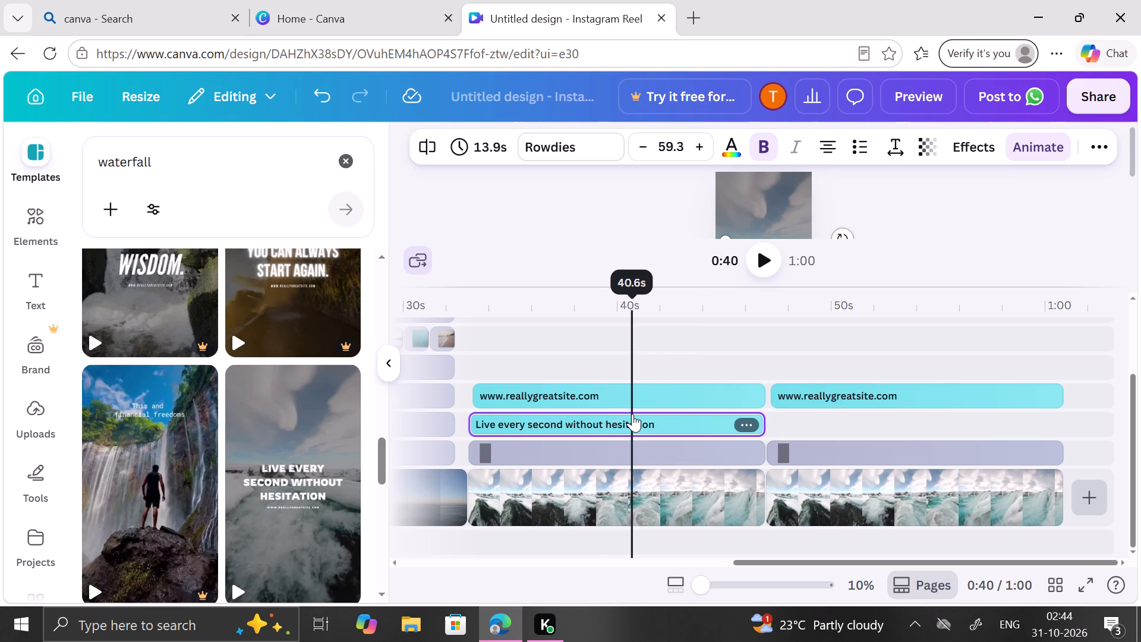
{"action": "left_click", "coordinate": [743, 417]}
{"action": "double_click", "coordinate": [743, 417]}
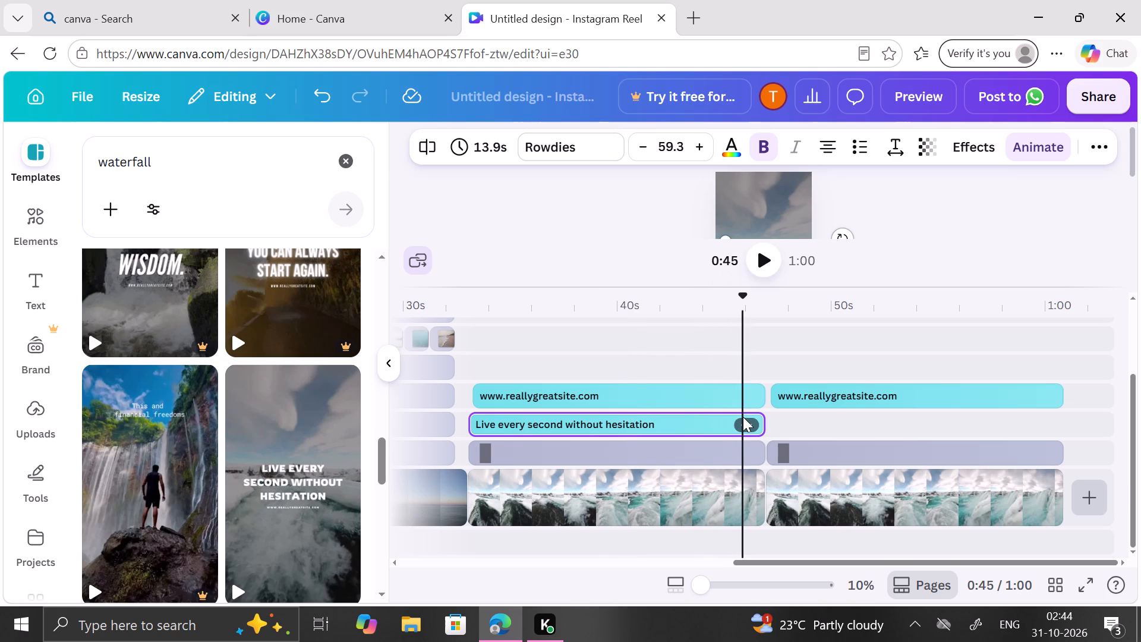
{"action": "left_click", "coordinate": [744, 421]}
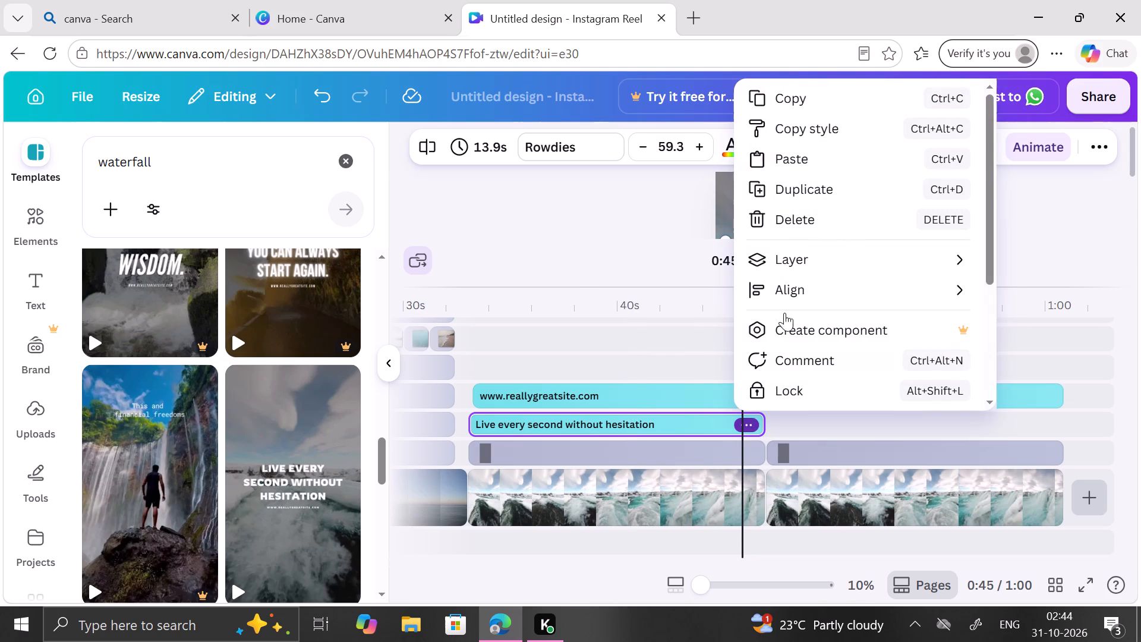
{"action": "left_click", "coordinate": [831, 219]}
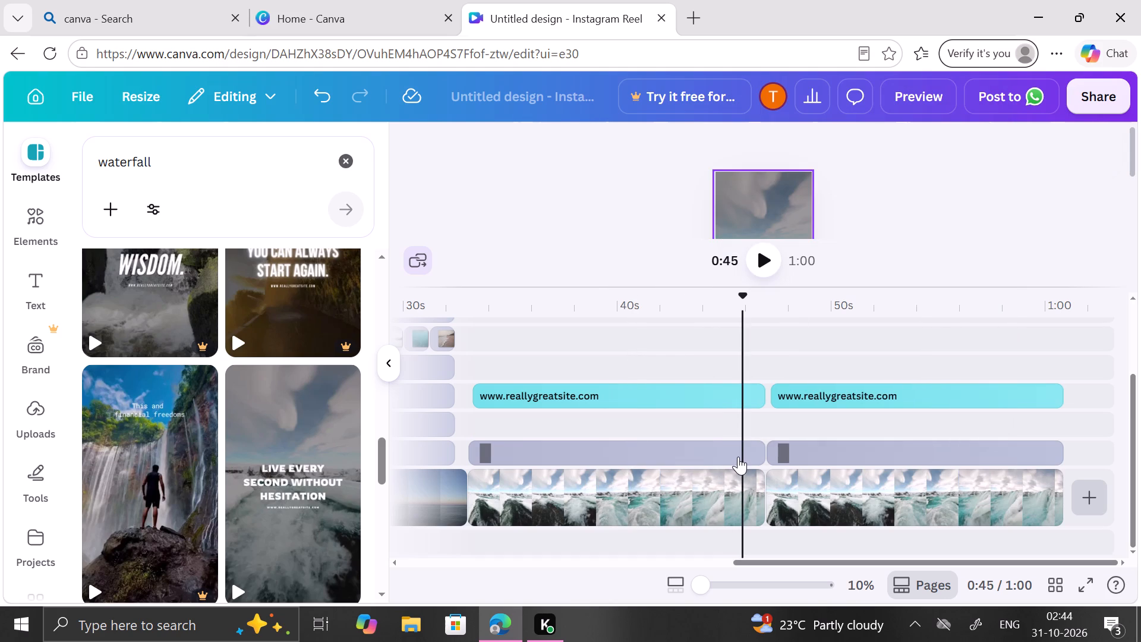
Replace the waterfall template search with a search for "forest" templates.
{"action": "scroll", "coordinate": [738, 457], "scroll_direction": "down", "scroll_amount": 4}
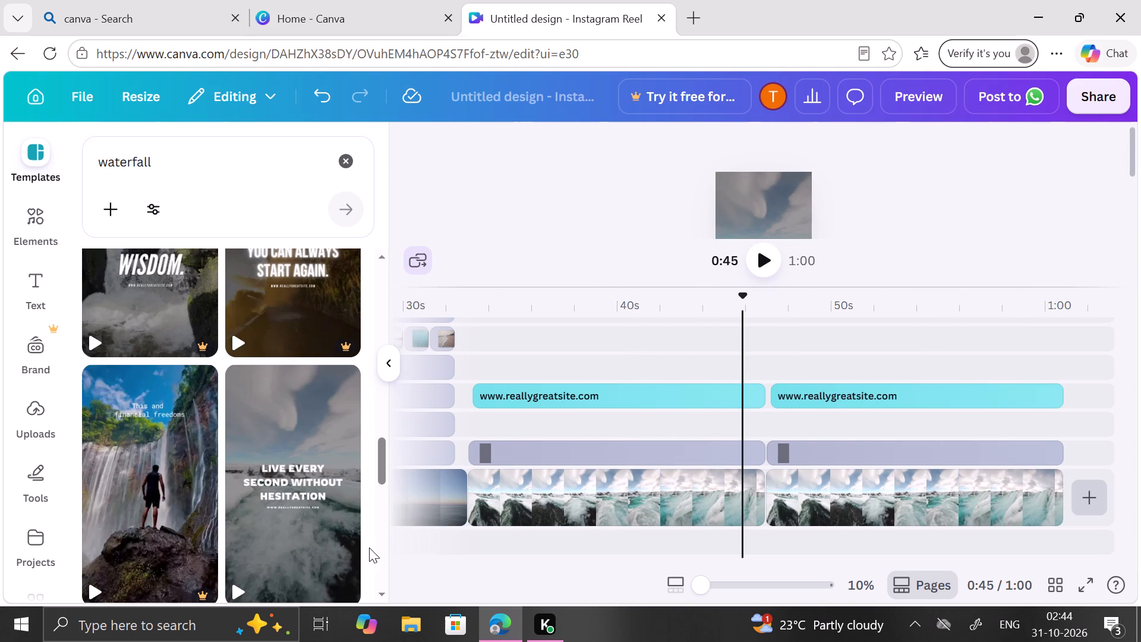
{"action": "left_click", "coordinate": [354, 168]}
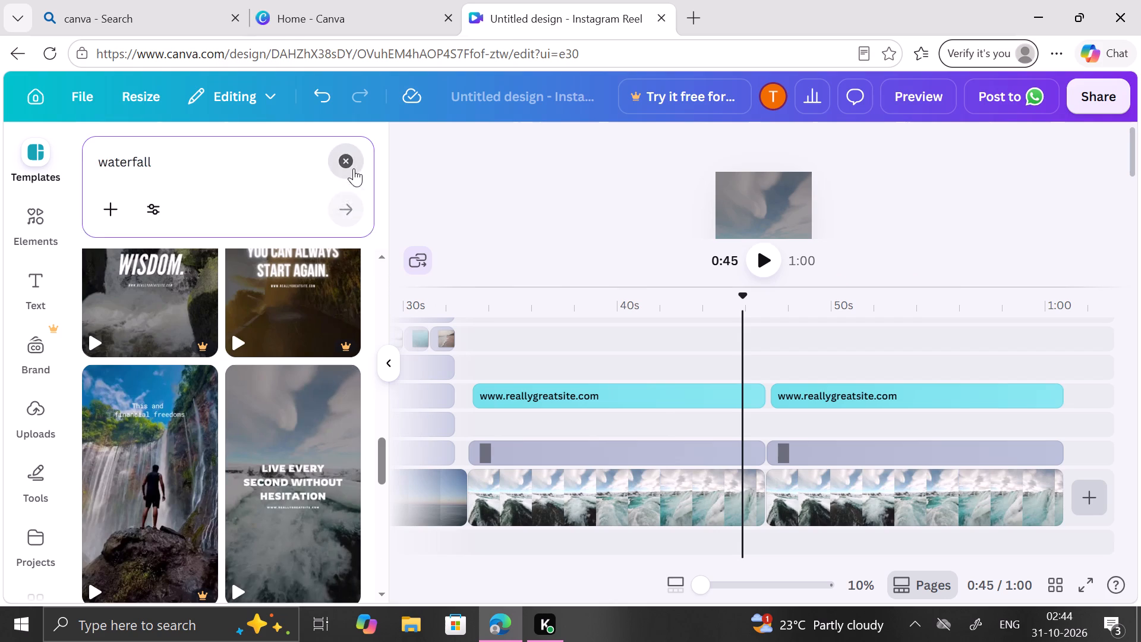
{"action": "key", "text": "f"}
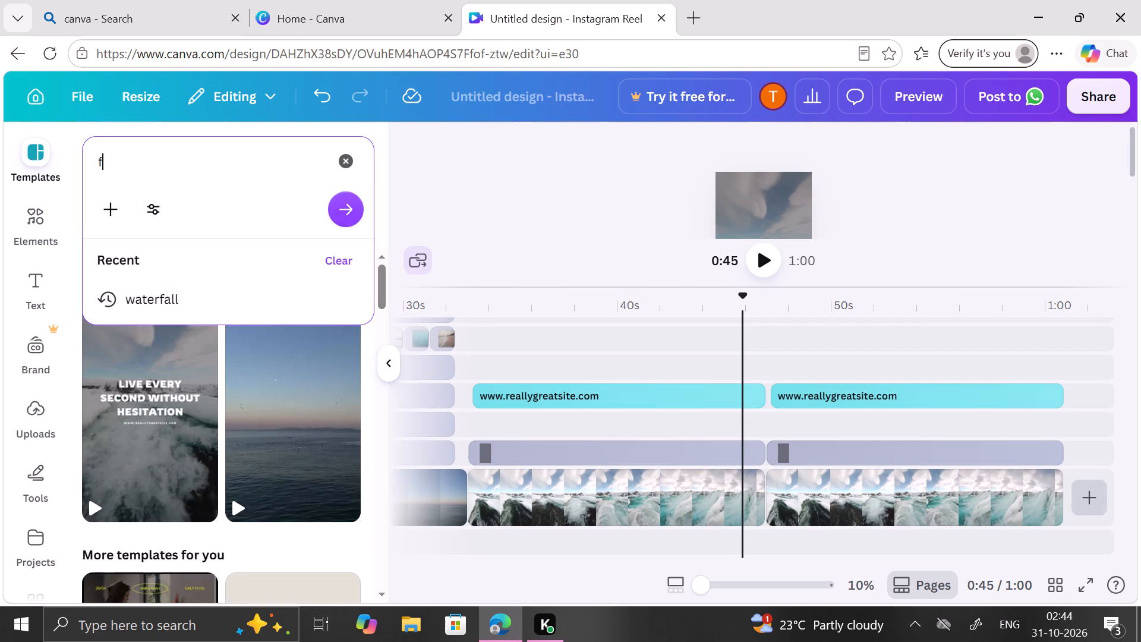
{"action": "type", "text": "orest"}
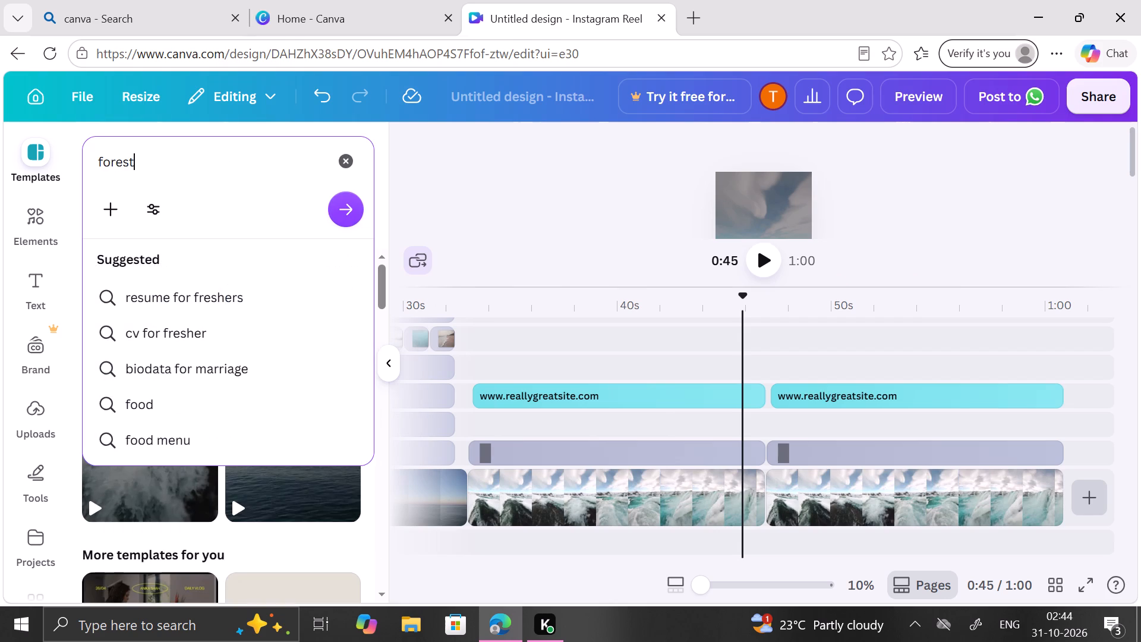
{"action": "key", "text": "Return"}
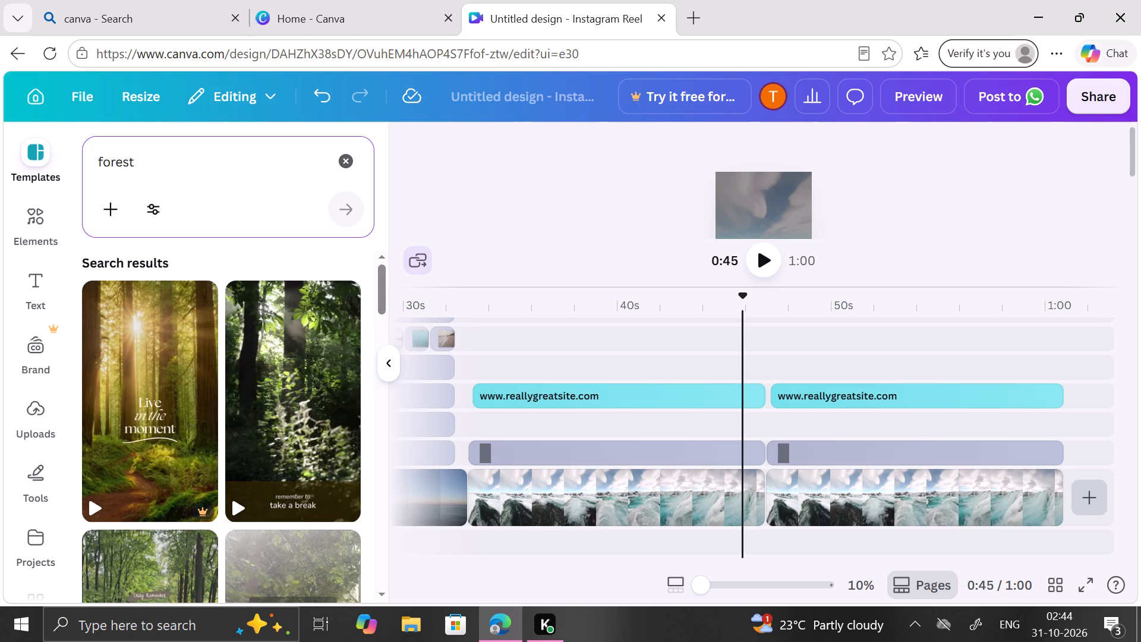
Search the templates for forest and add the dark forest stream video to the end of the reel.
{"action": "scroll", "coordinate": [291, 184], "scroll_direction": "down", "scroll_amount": 4}
{"action": "scroll", "coordinate": [270, 363], "scroll_direction": "down", "scroll_amount": 2}
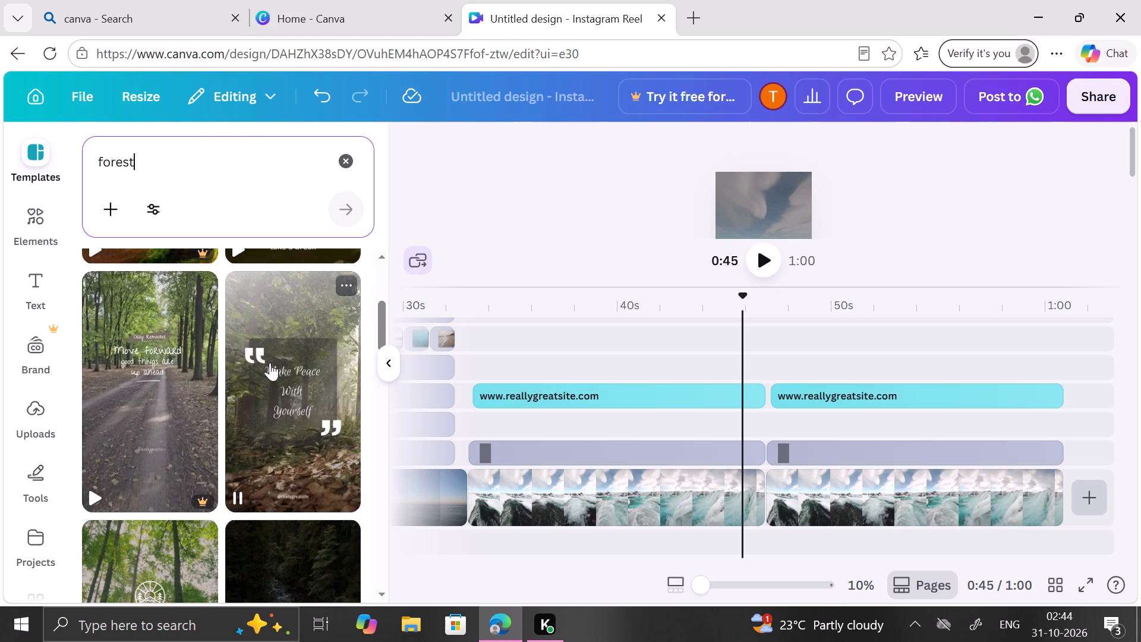
{"action": "scroll", "coordinate": [270, 363], "scroll_direction": "down", "scroll_amount": 1}
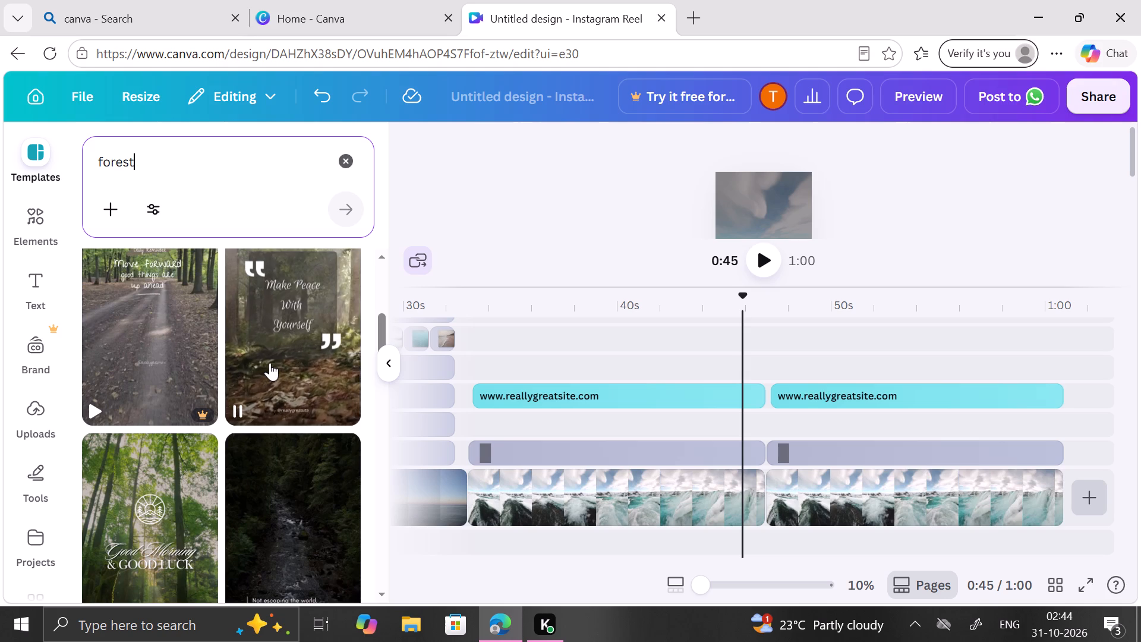
{"action": "scroll", "coordinate": [270, 363], "scroll_direction": "down", "scroll_amount": 1}
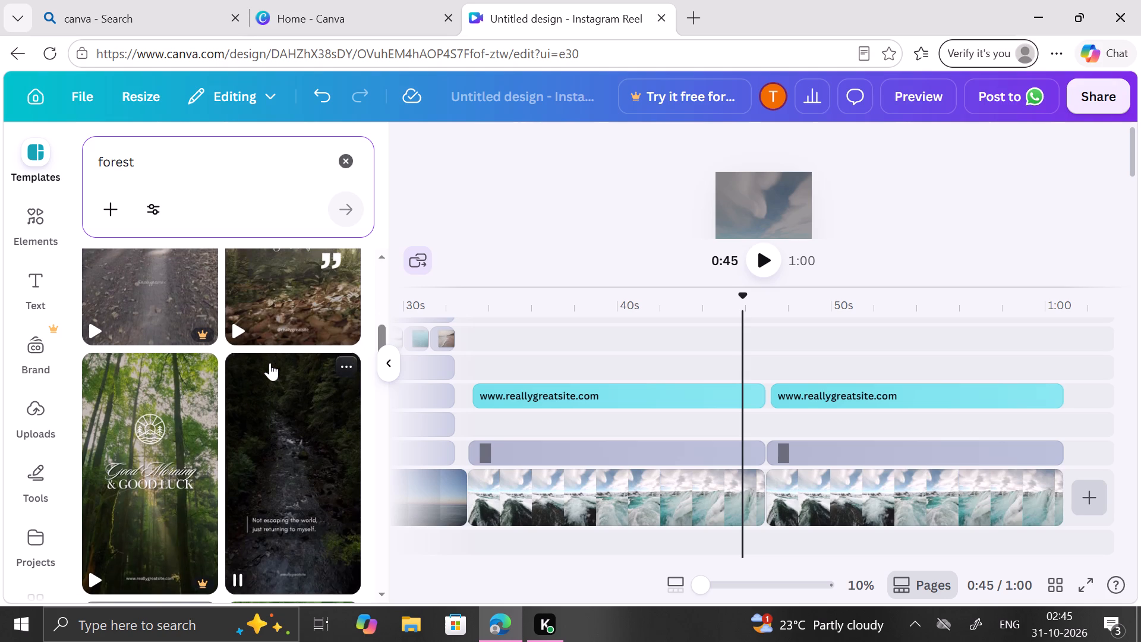
{"action": "scroll", "coordinate": [270, 363], "scroll_direction": "up", "scroll_amount": 1}
{"action": "left_click", "coordinate": [270, 363]}
Browse further through the forest templates for other nature clips suited to the reel.
{"action": "scroll", "coordinate": [279, 401], "scroll_direction": "up", "scroll_amount": 1}
{"action": "scroll", "coordinate": [279, 401], "scroll_direction": "down", "scroll_amount": 3}
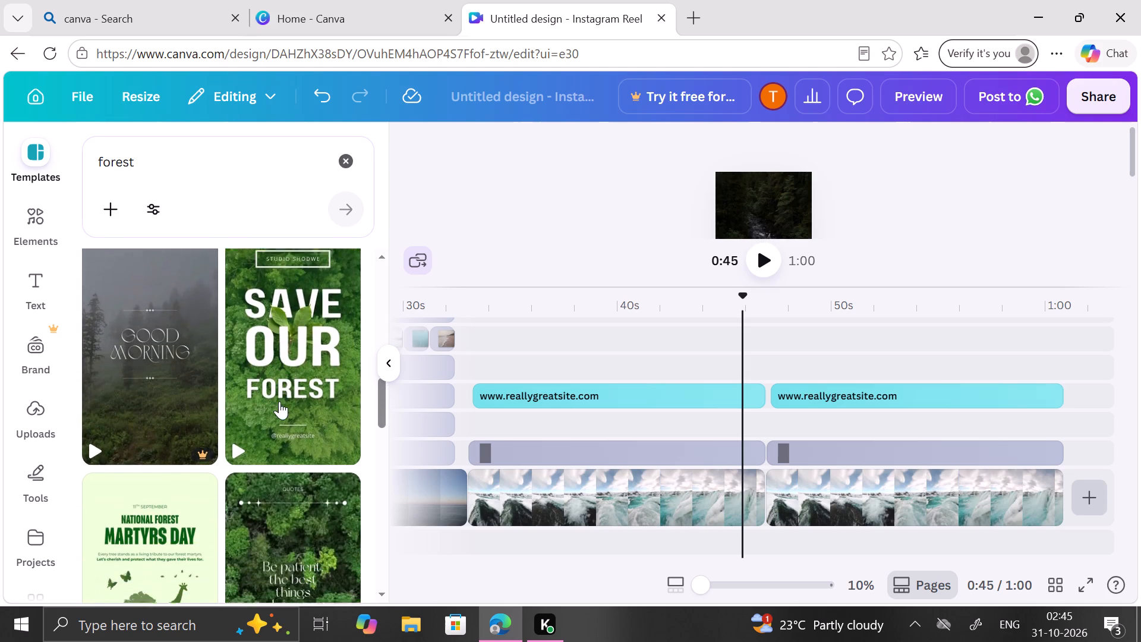
{"action": "scroll", "coordinate": [279, 401], "scroll_direction": "down", "scroll_amount": 2}
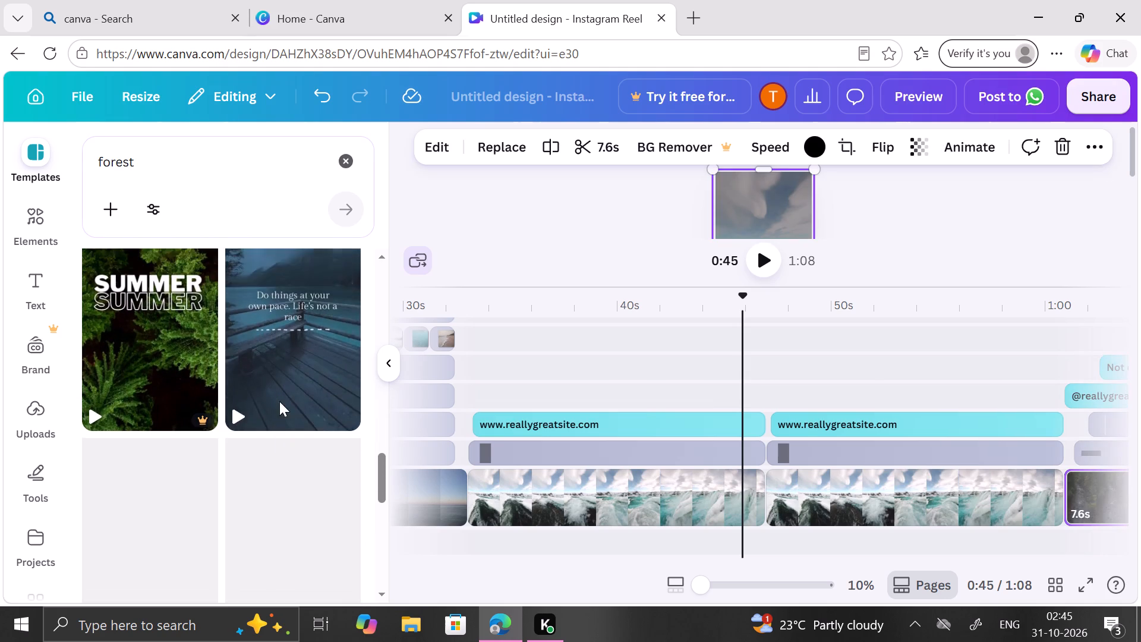
{"action": "scroll", "coordinate": [279, 401], "scroll_direction": "down", "scroll_amount": 3}
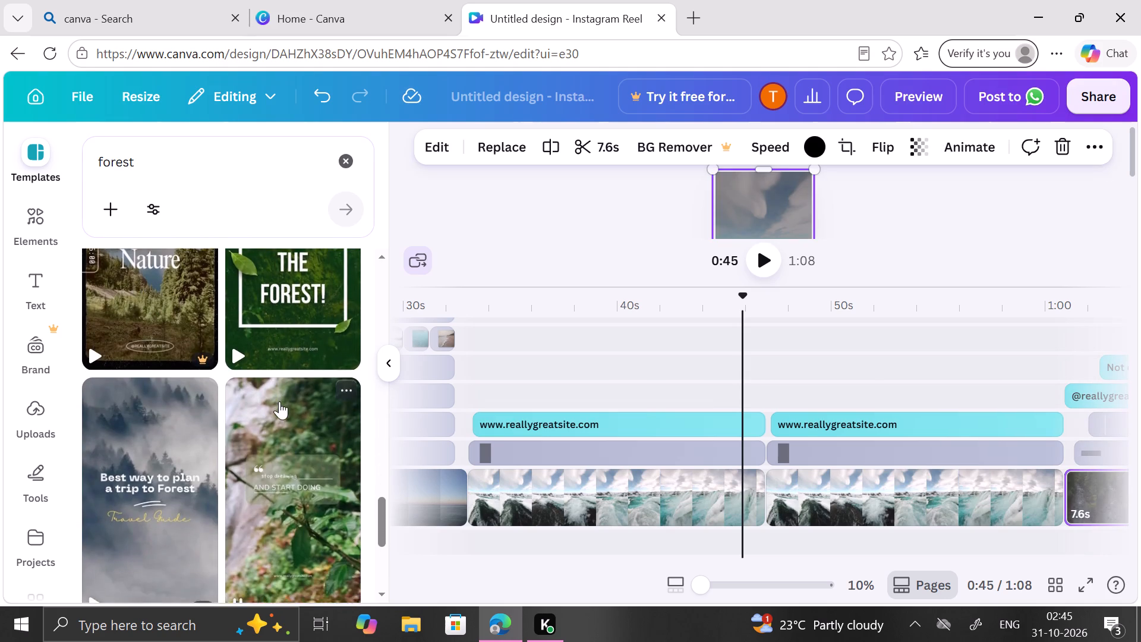
{"action": "scroll", "coordinate": [279, 401], "scroll_direction": "down", "scroll_amount": 3}
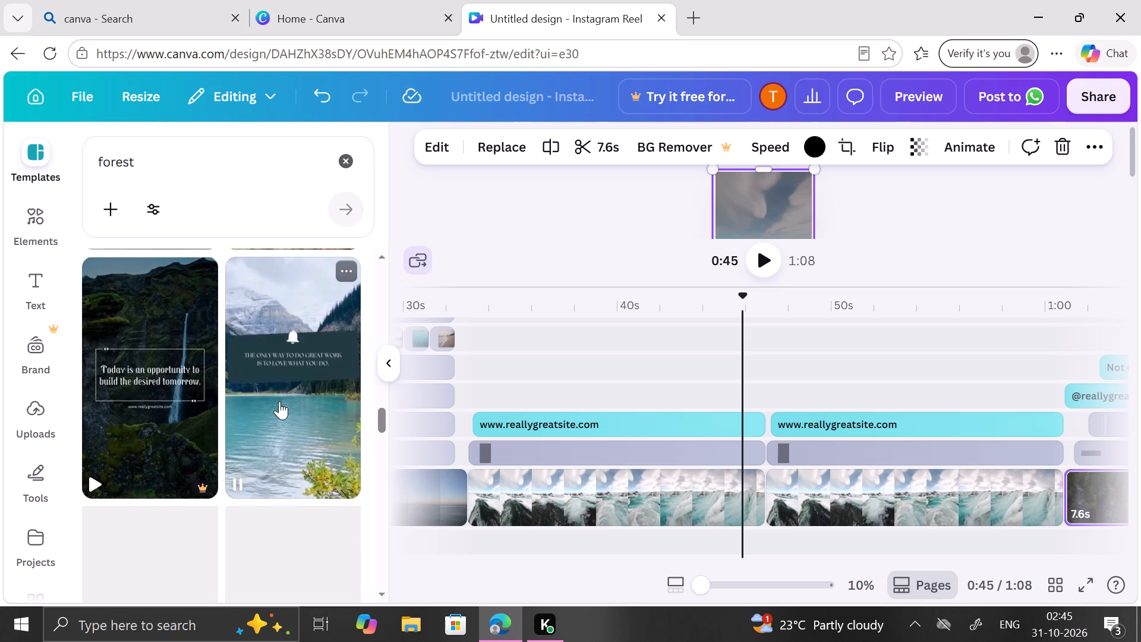
{"action": "scroll", "coordinate": [279, 401], "scroll_direction": "down", "scroll_amount": 1}
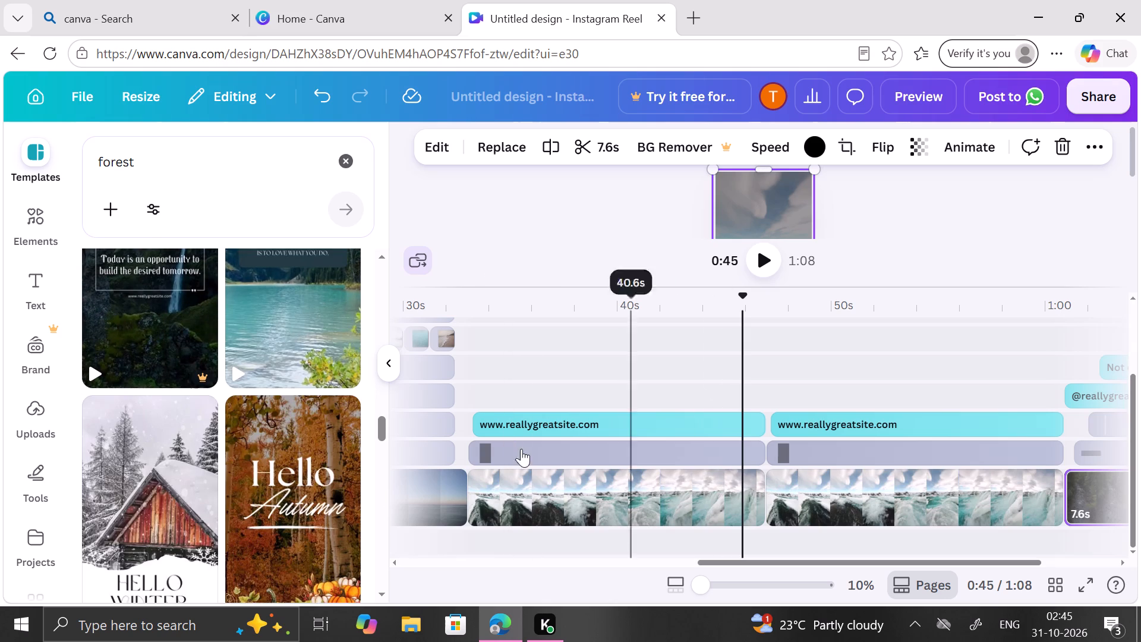
{"action": "scroll", "coordinate": [318, 505], "scroll_direction": "down", "scroll_amount": 3}
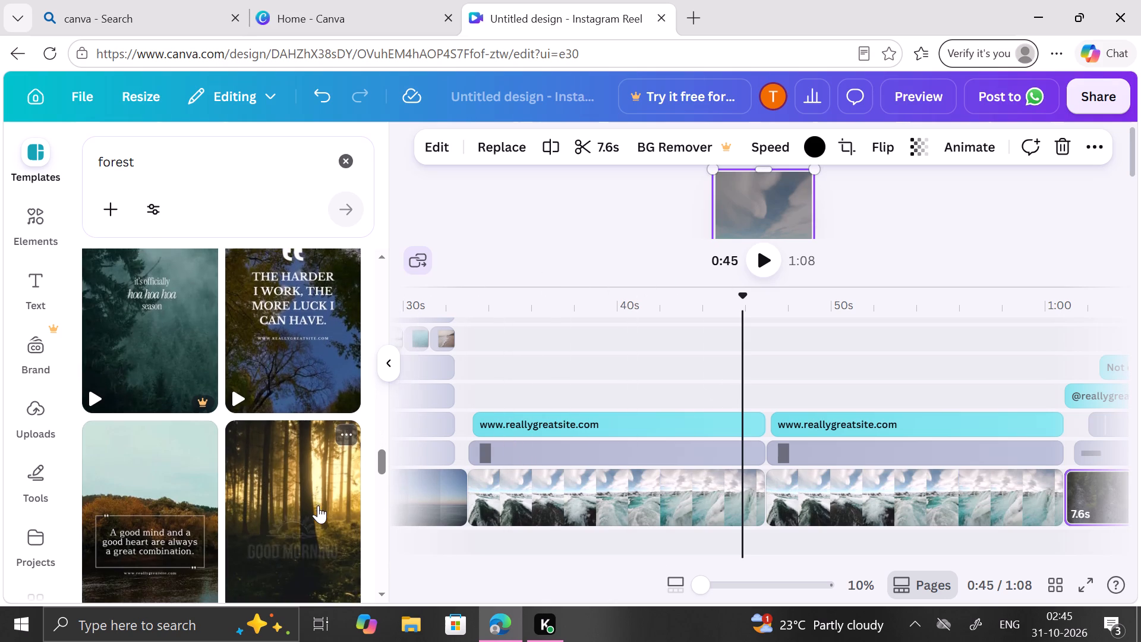
{"action": "scroll", "coordinate": [318, 505], "scroll_direction": "down", "scroll_amount": 1}
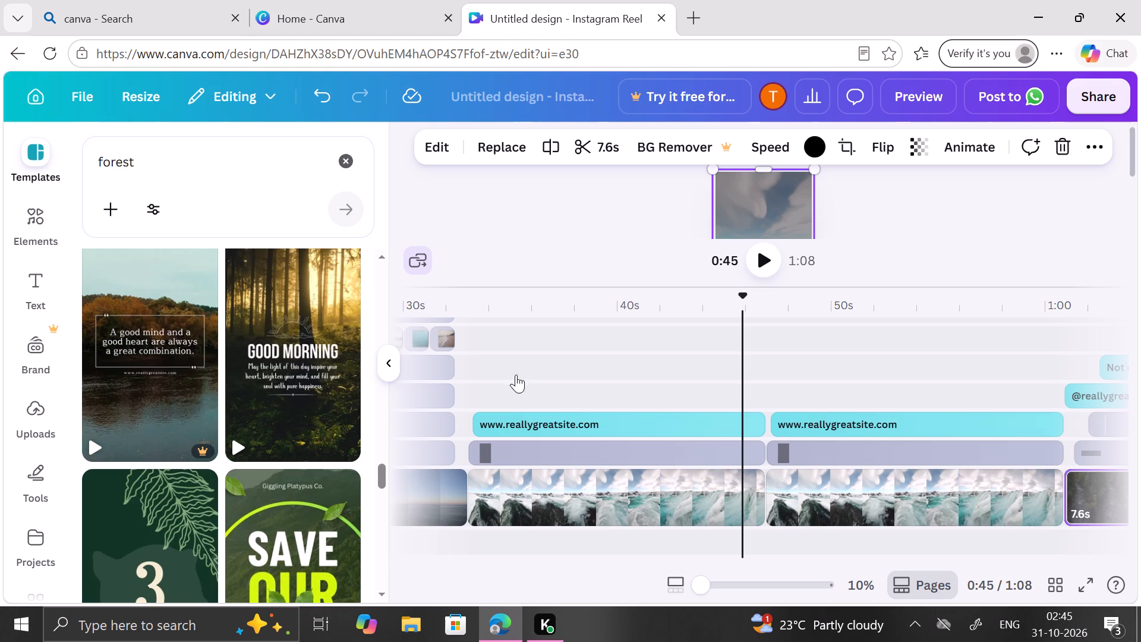
Play a short stretch at the end of the first icy wave clip and pause it.
{"action": "left_click", "coordinate": [767, 252]}
{"action": "left_click", "coordinate": [761, 266]}
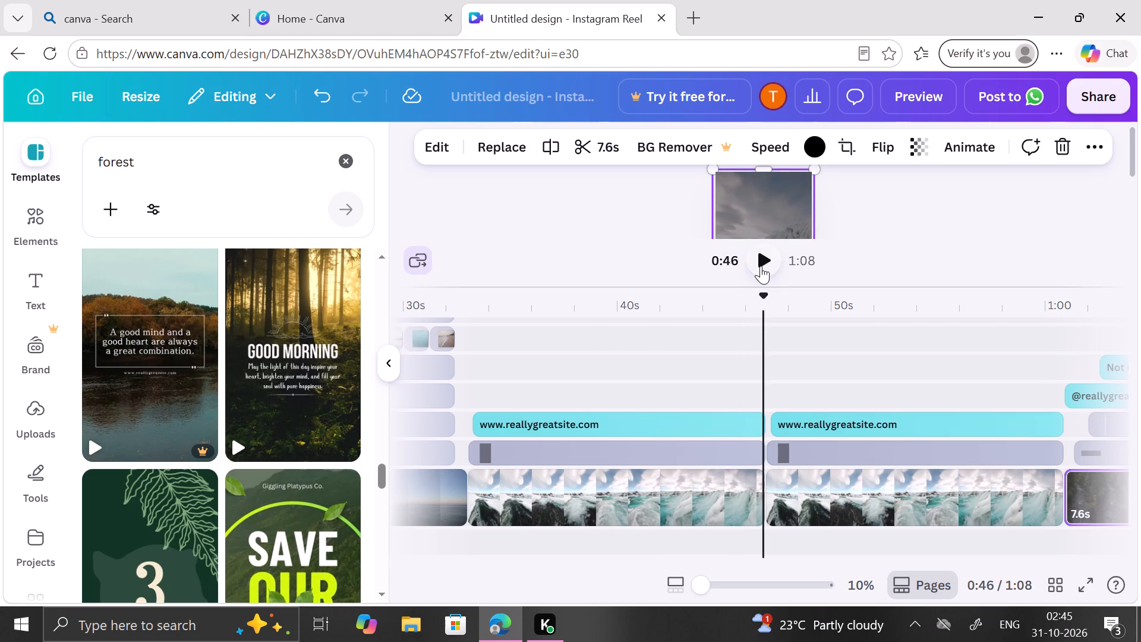
Set the video speed of the dark forest stream clip to 1.5.
{"action": "left_click", "coordinate": [789, 144]}
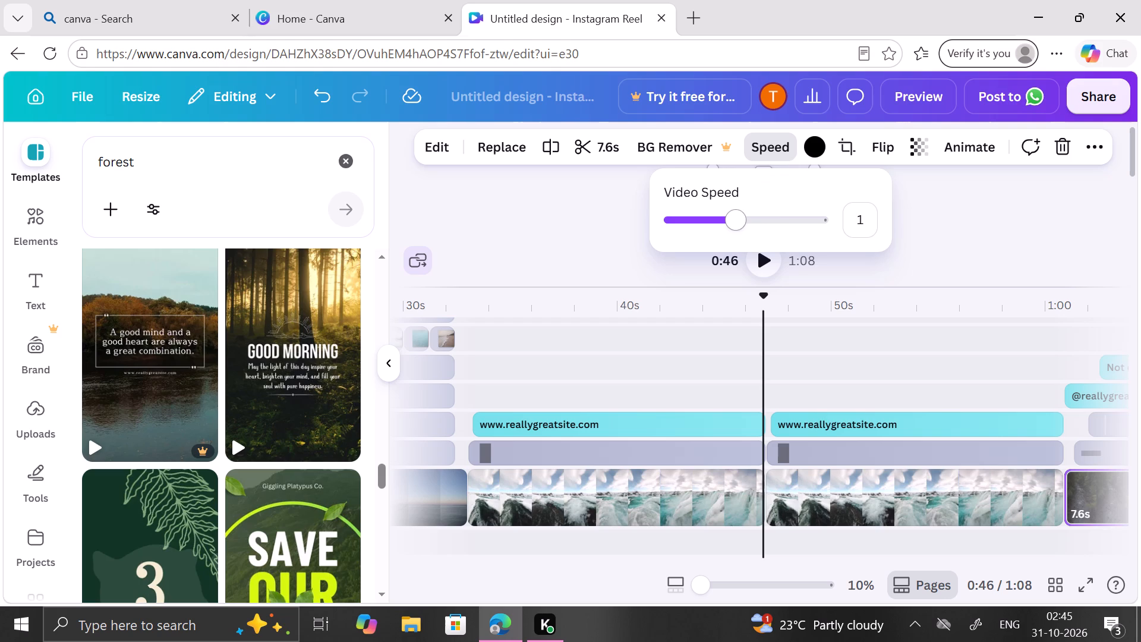
{"action": "left_click", "coordinate": [774, 222]}
{"action": "left_click_drag", "start_coordinate": [781, 219], "coordinate": [787, 218]}
{"action": "left_click", "coordinate": [787, 218]}
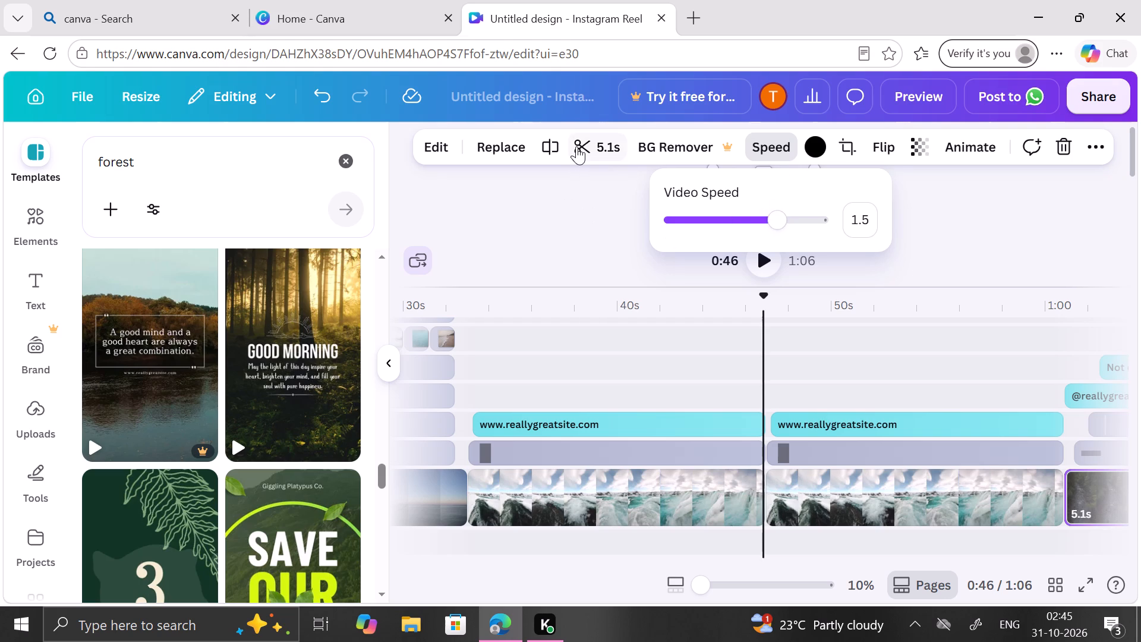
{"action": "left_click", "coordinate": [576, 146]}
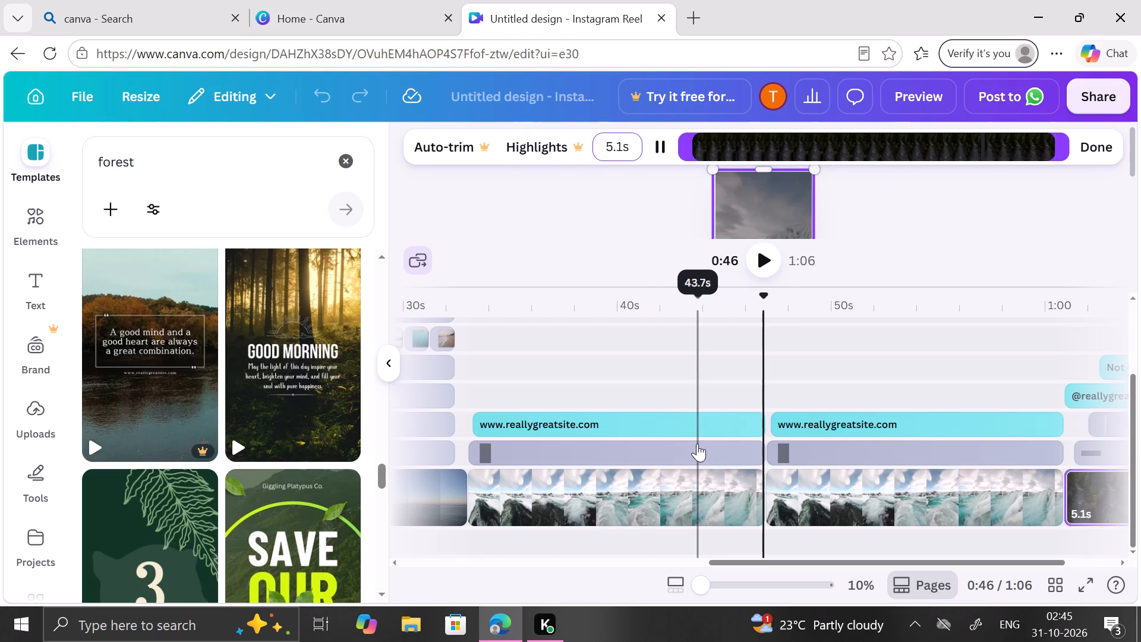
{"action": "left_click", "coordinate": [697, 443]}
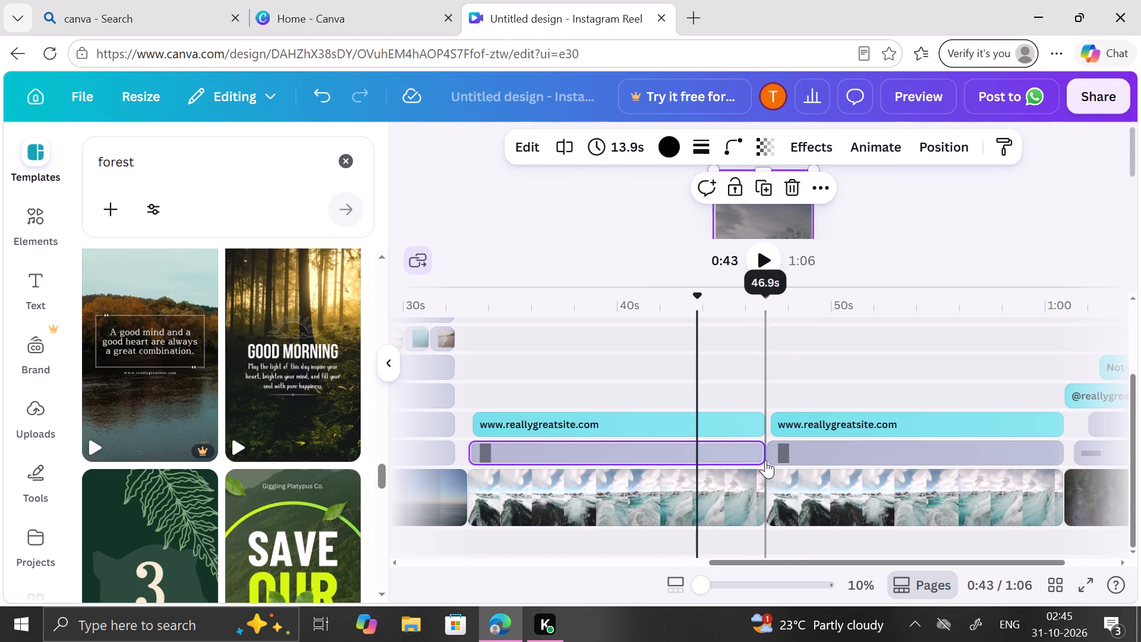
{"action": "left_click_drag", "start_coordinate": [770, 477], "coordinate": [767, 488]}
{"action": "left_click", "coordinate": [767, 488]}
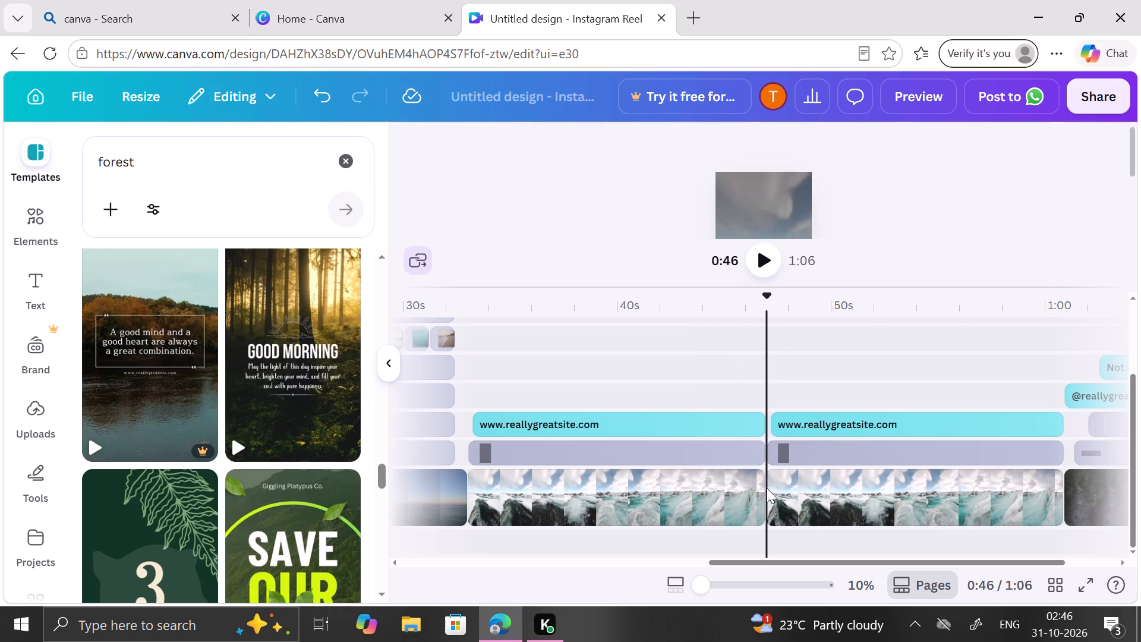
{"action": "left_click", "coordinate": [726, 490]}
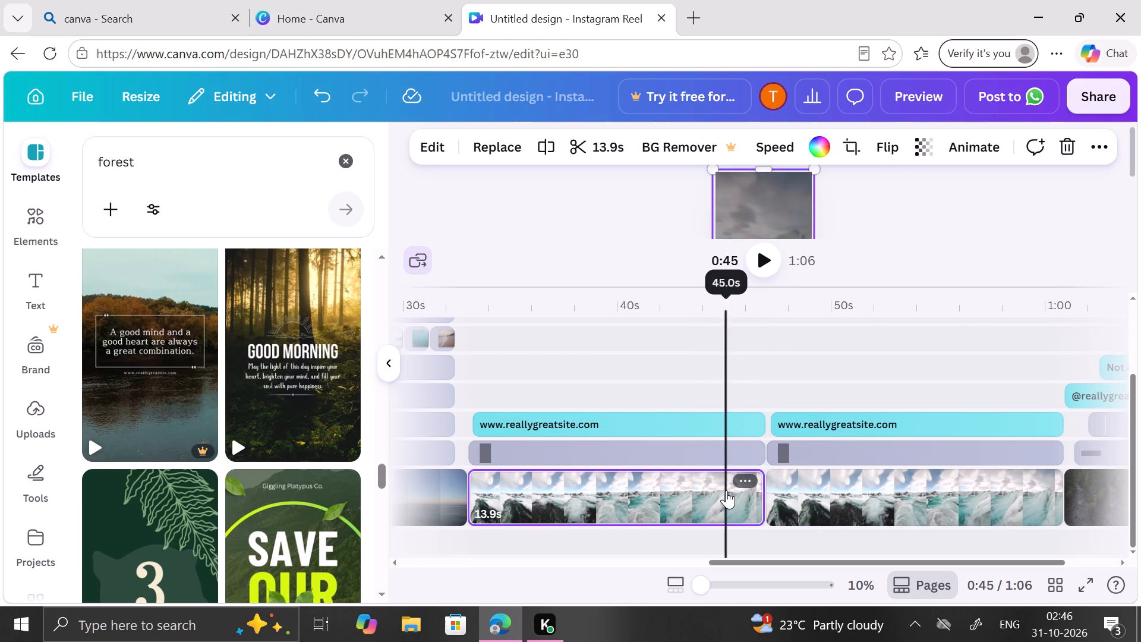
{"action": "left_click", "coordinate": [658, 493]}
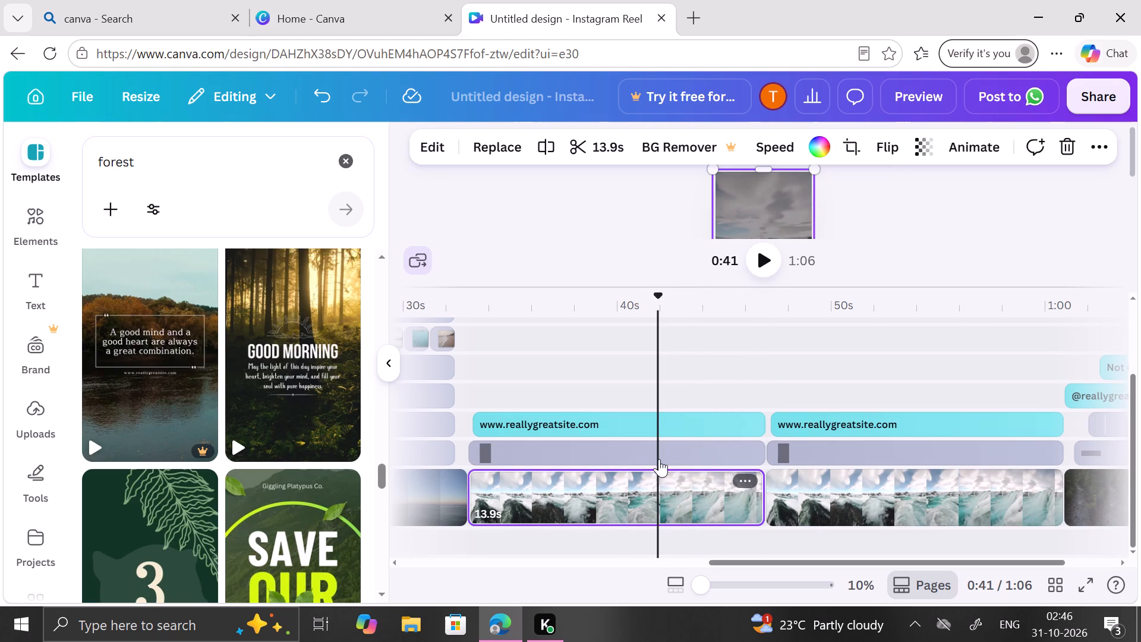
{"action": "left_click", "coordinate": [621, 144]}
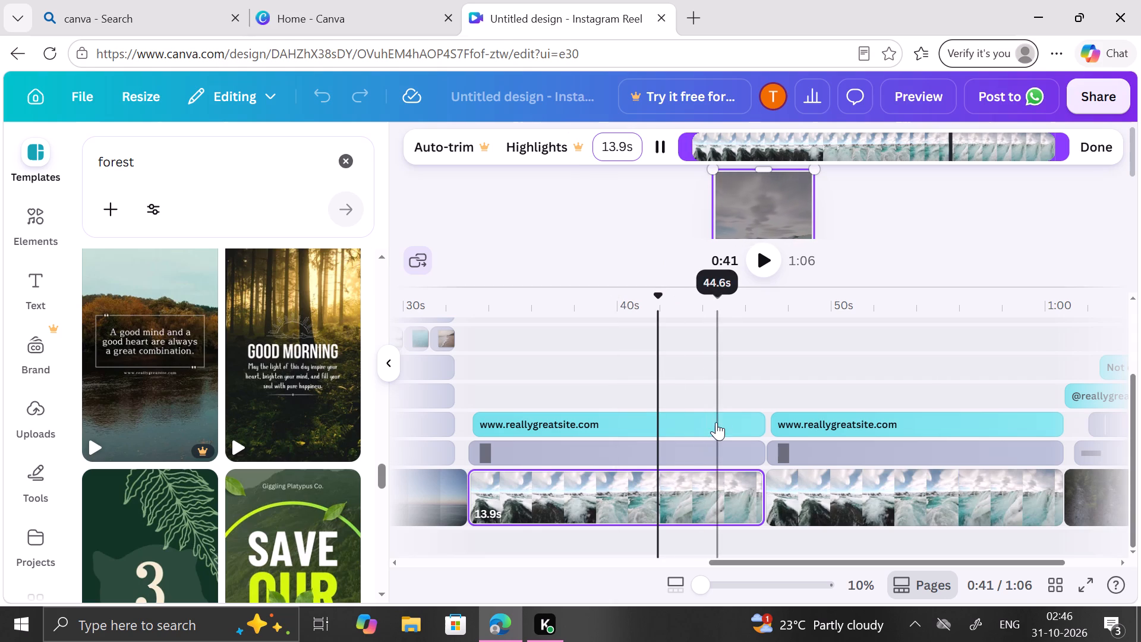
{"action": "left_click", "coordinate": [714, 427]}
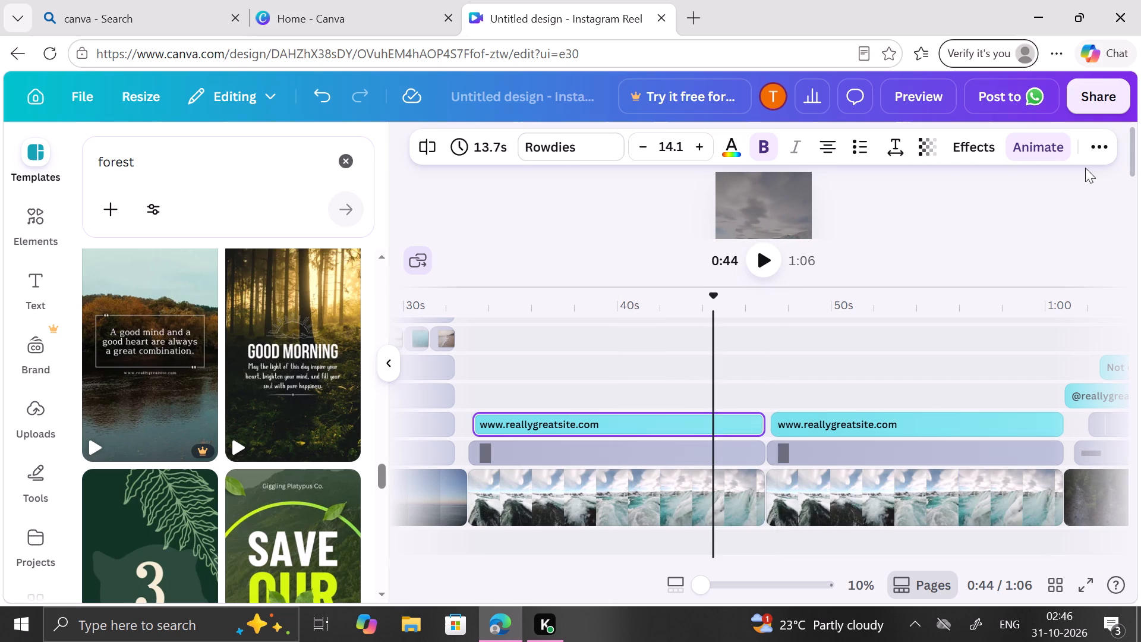
Play the reel from the first icy wave clip into the second, enlarging the preview to review the footage.
{"action": "left_click_drag", "start_coordinate": [869, 240], "coordinate": [765, 261]}
{"action": "left_click", "coordinate": [765, 261]}
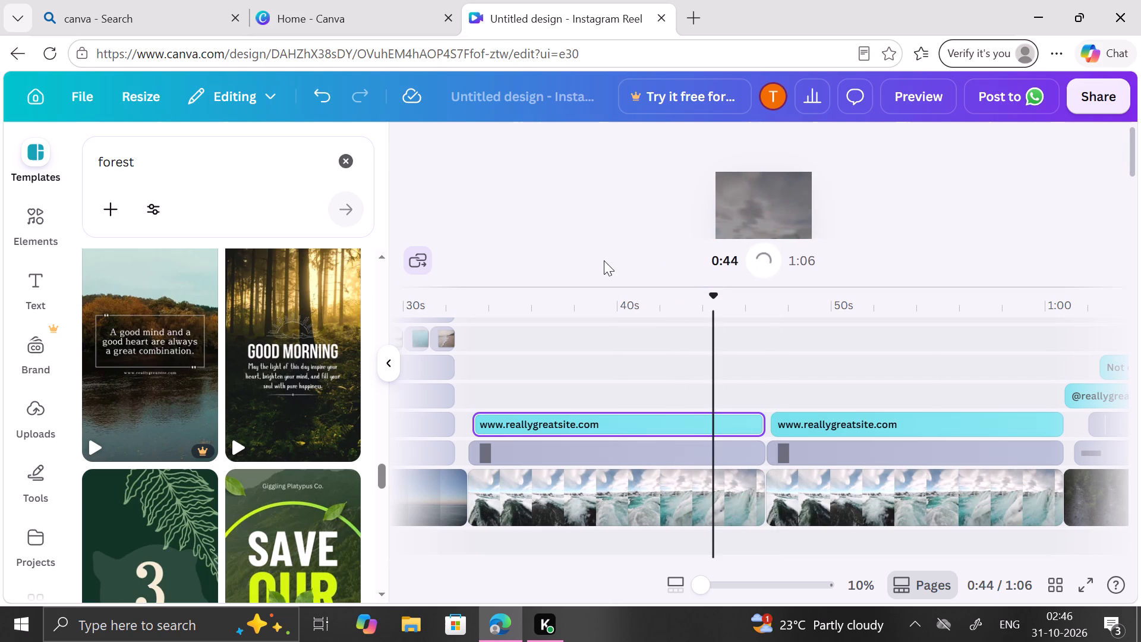
{"action": "left_click", "coordinate": [428, 259]}
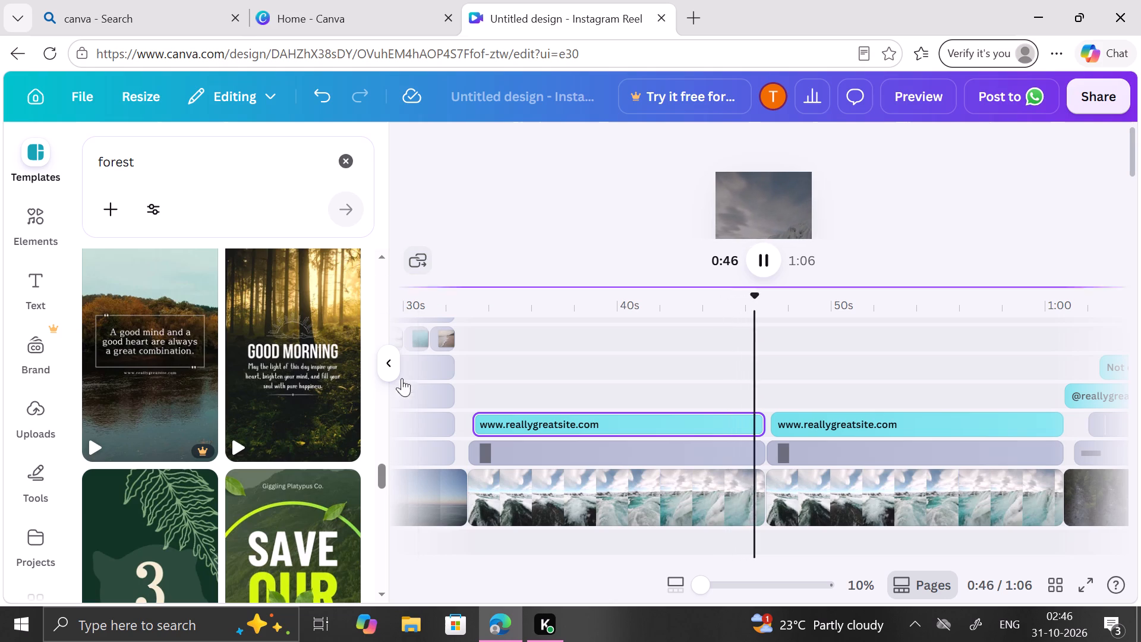
{"action": "left_click", "coordinate": [379, 358]}
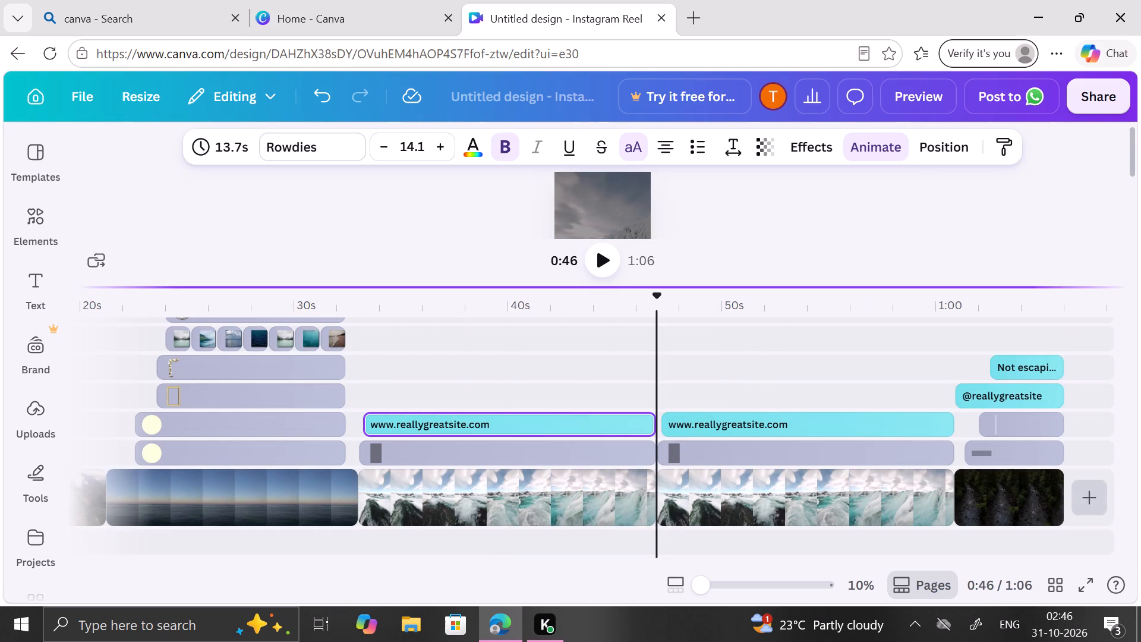
{"action": "left_click_drag", "start_coordinate": [612, 284], "coordinate": [620, 321]}
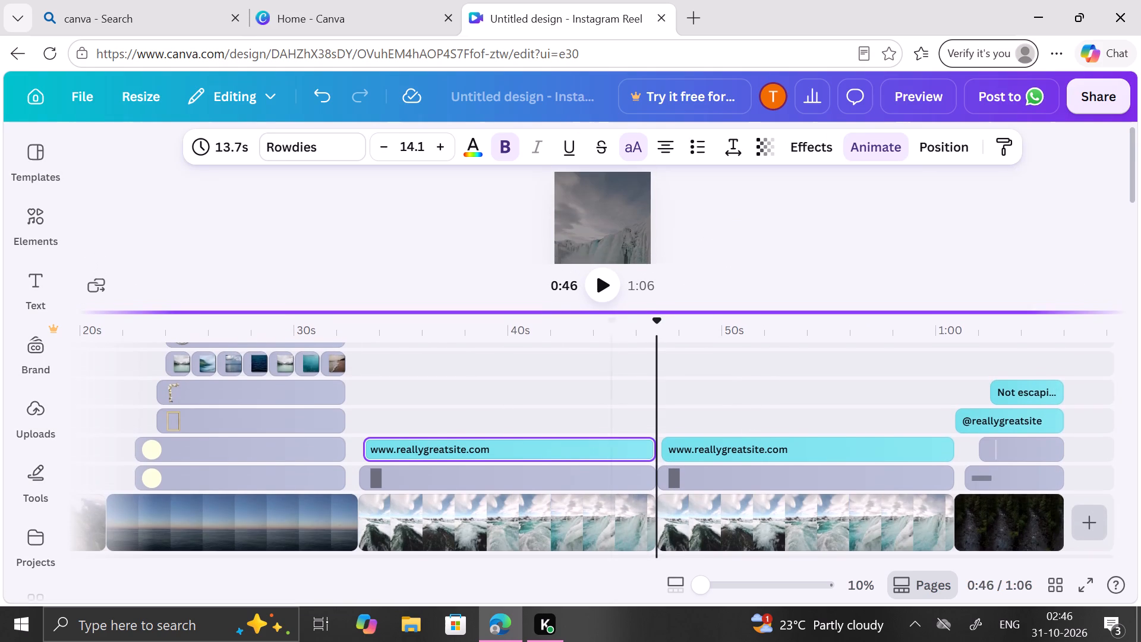
{"action": "left_click_drag", "start_coordinate": [620, 321], "coordinate": [622, 372]}
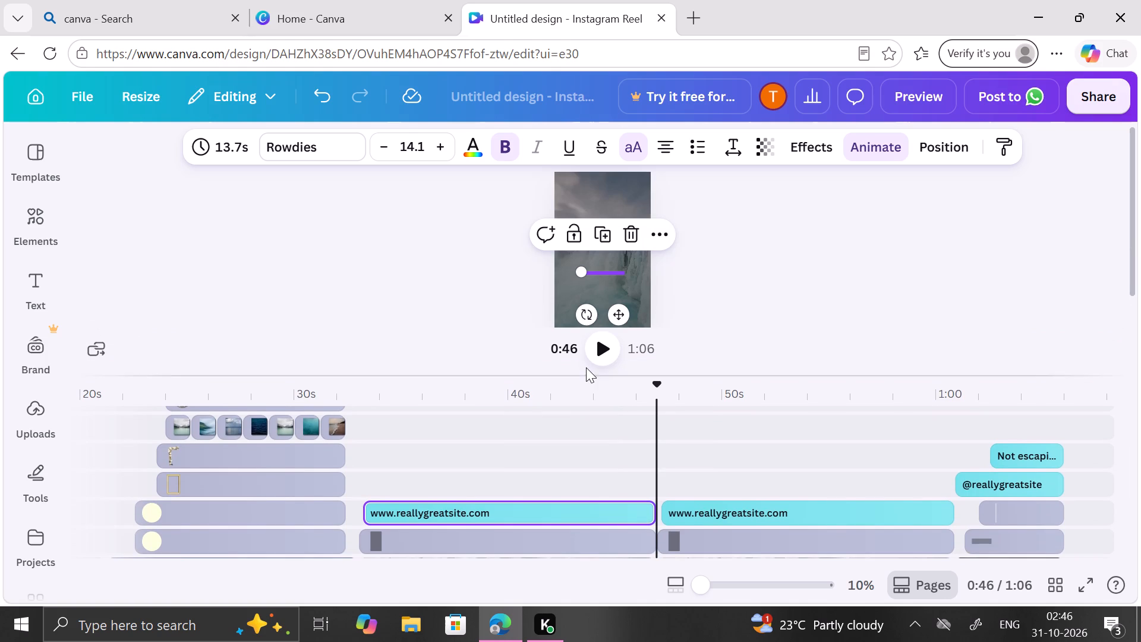
{"action": "left_click", "coordinate": [598, 360]}
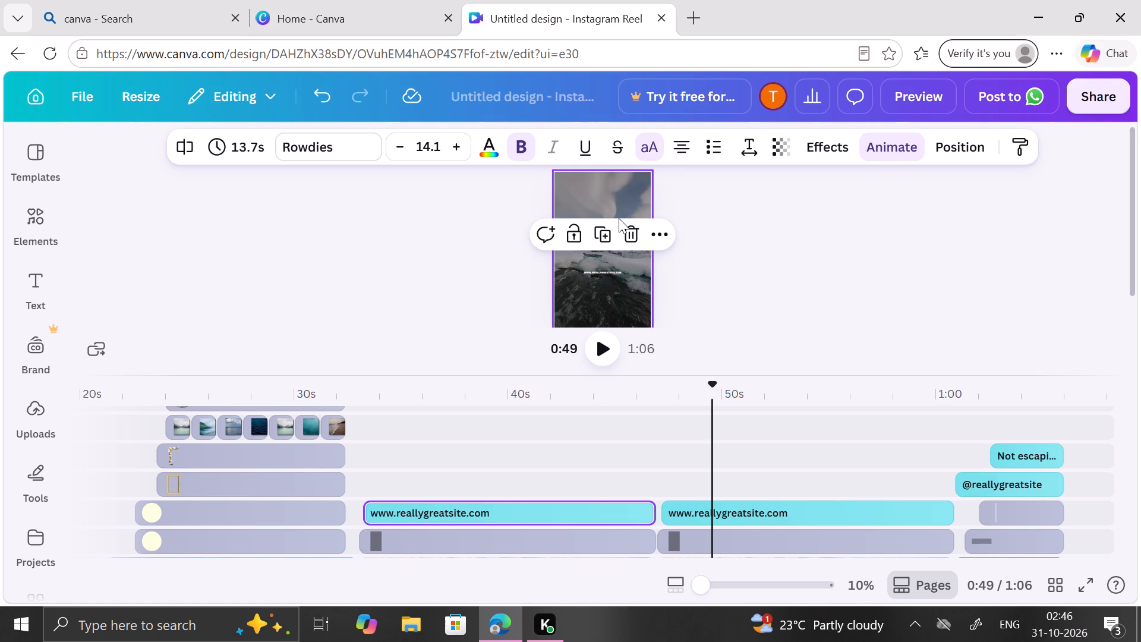
{"action": "left_click", "coordinate": [606, 357]}
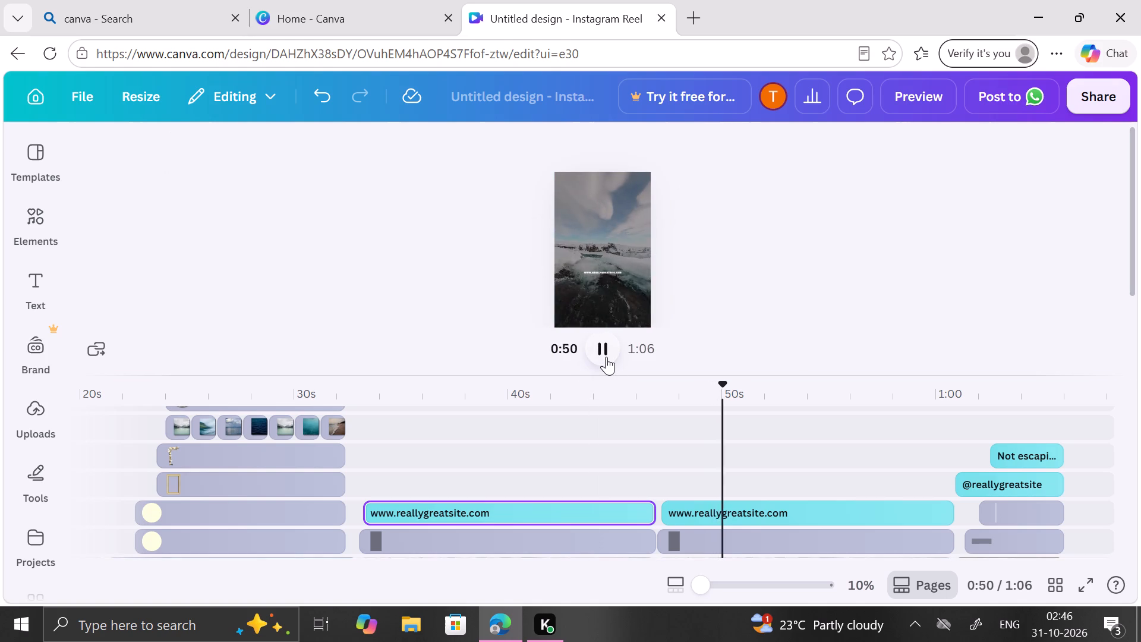
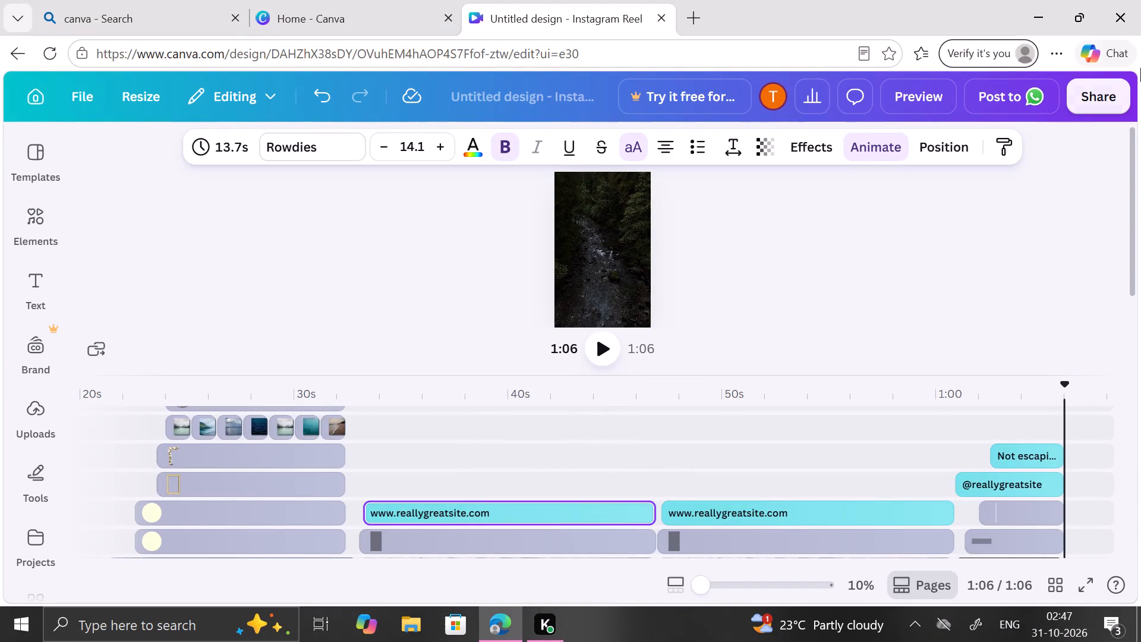
Examine the full range of sharing and publishing options for the reel, from download and social to messaging, design and printing.
{"action": "left_click", "coordinate": [1098, 83]}
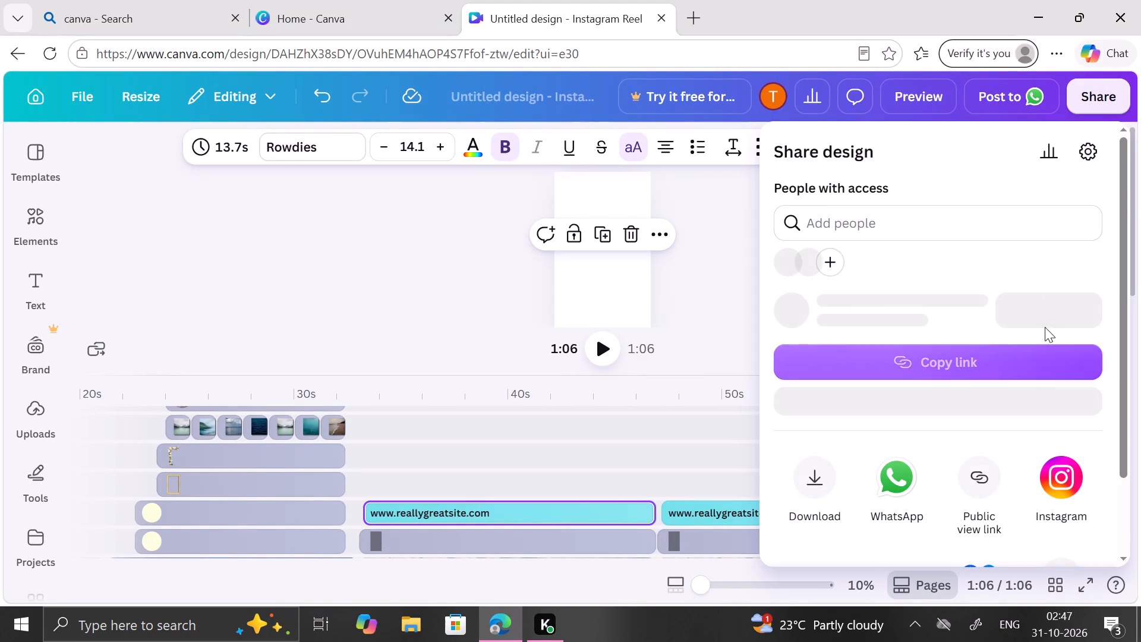
{"action": "scroll", "coordinate": [1045, 327], "scroll_direction": "down", "scroll_amount": 3}
{"action": "left_click", "coordinate": [1073, 493]}
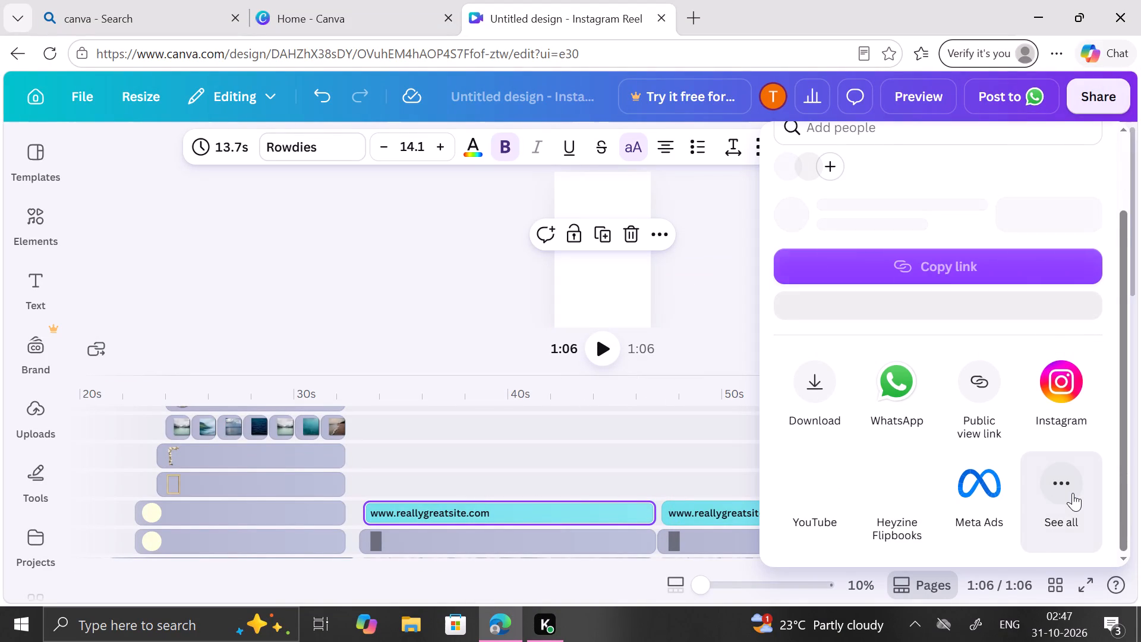
{"action": "scroll", "coordinate": [1073, 493], "scroll_direction": "down", "scroll_amount": 2}
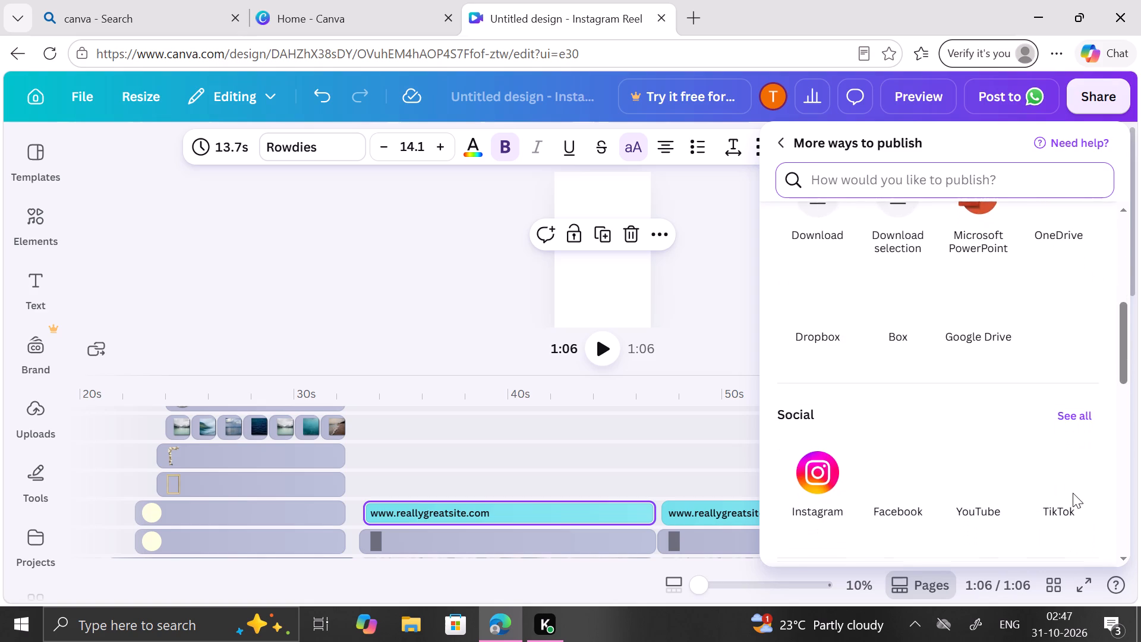
{"action": "scroll", "coordinate": [1073, 493], "scroll_direction": "down", "scroll_amount": 3}
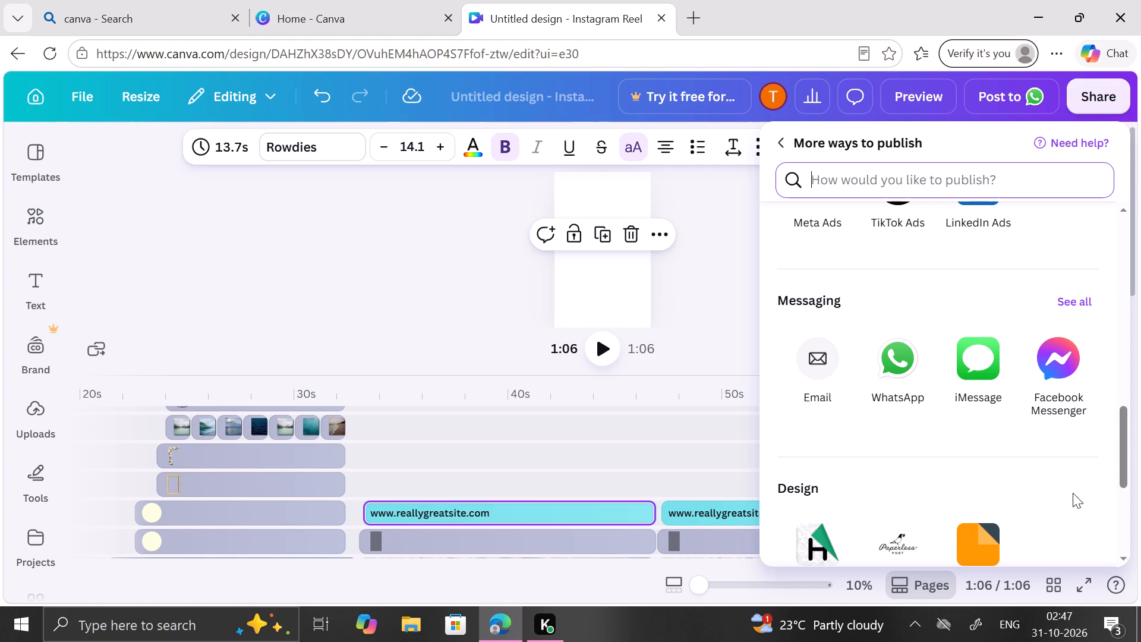
{"action": "scroll", "coordinate": [1073, 493], "scroll_direction": "down", "scroll_amount": 2}
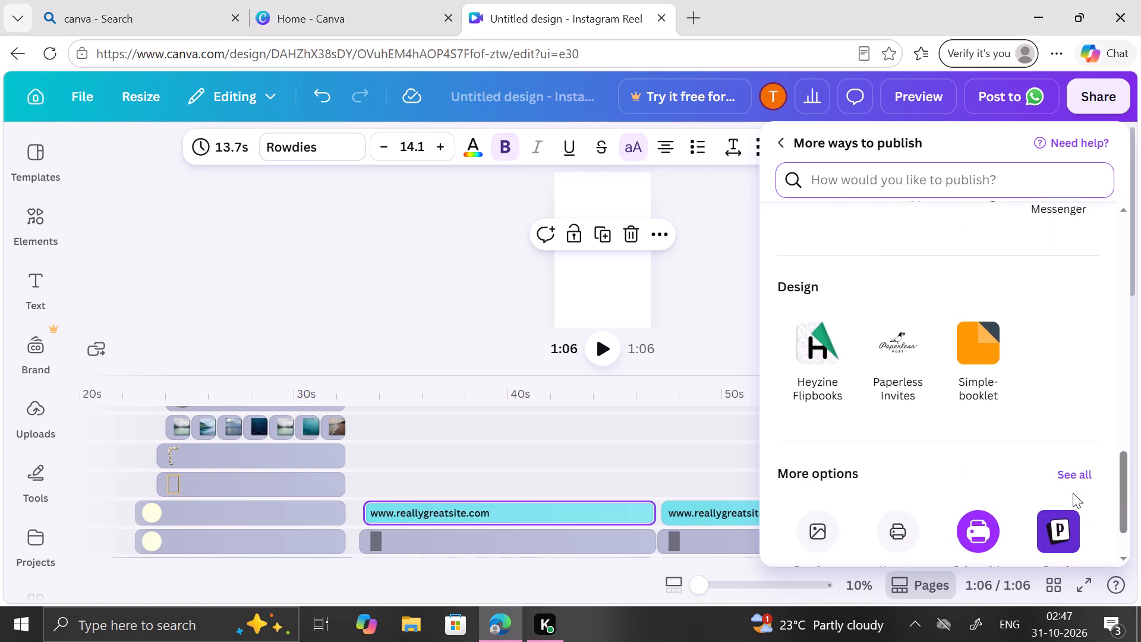
{"action": "scroll", "coordinate": [1073, 493], "scroll_direction": "down", "scroll_amount": 2}
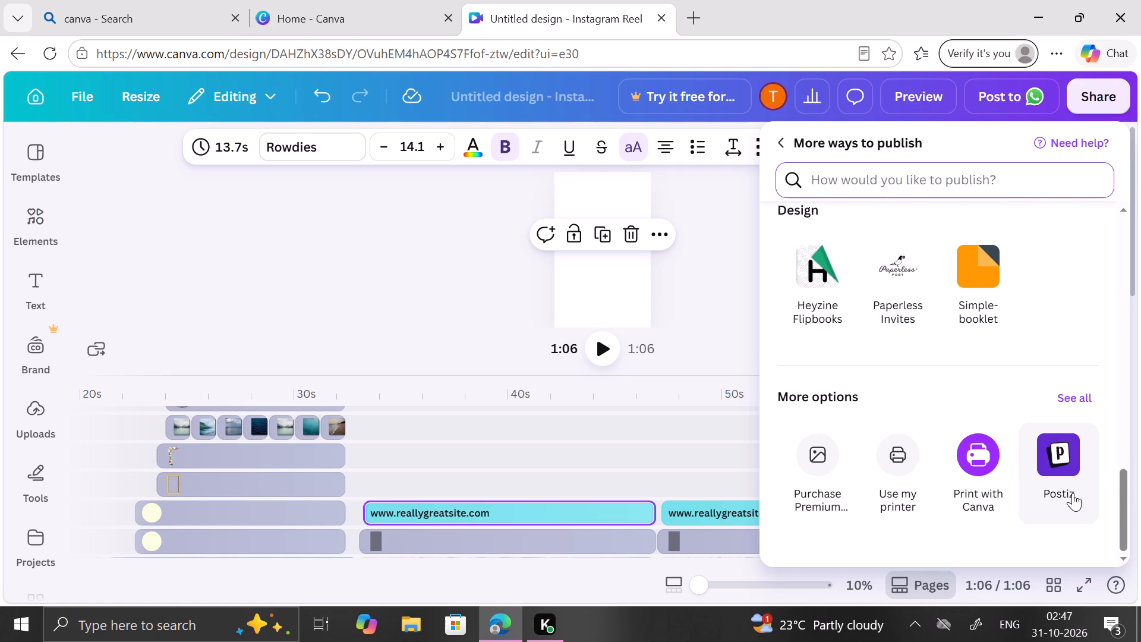
Look back through the available publishing options, from messaging and social channels to the saving and sharing choices.
{"action": "scroll", "coordinate": [1010, 457], "scroll_direction": "up", "scroll_amount": 1}
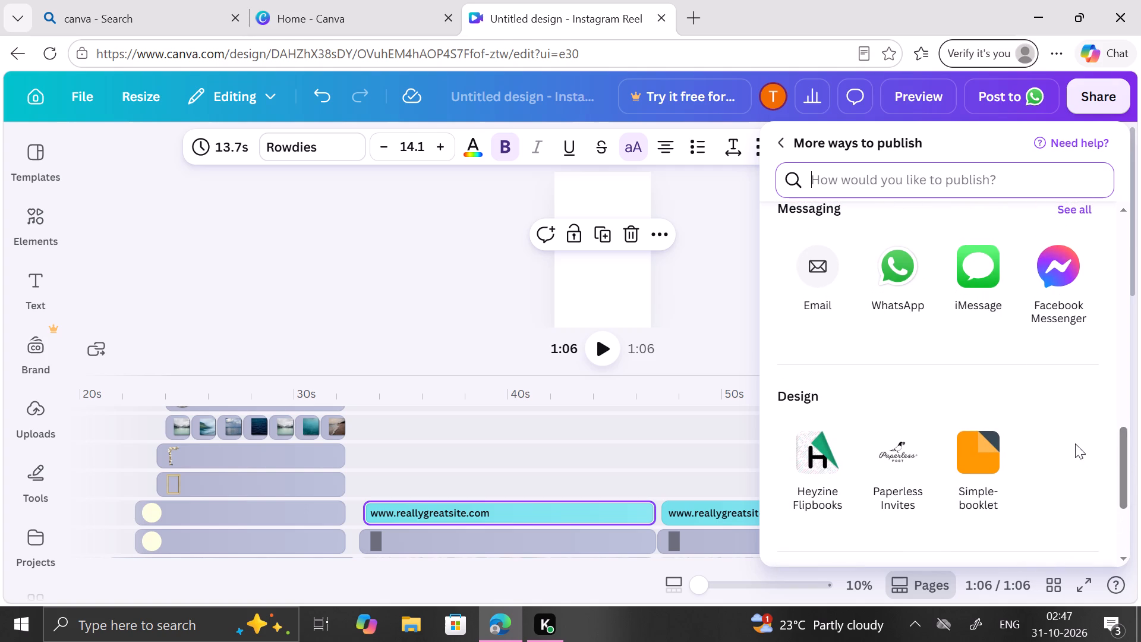
{"action": "scroll", "coordinate": [1046, 558], "scroll_direction": "up", "scroll_amount": 2}
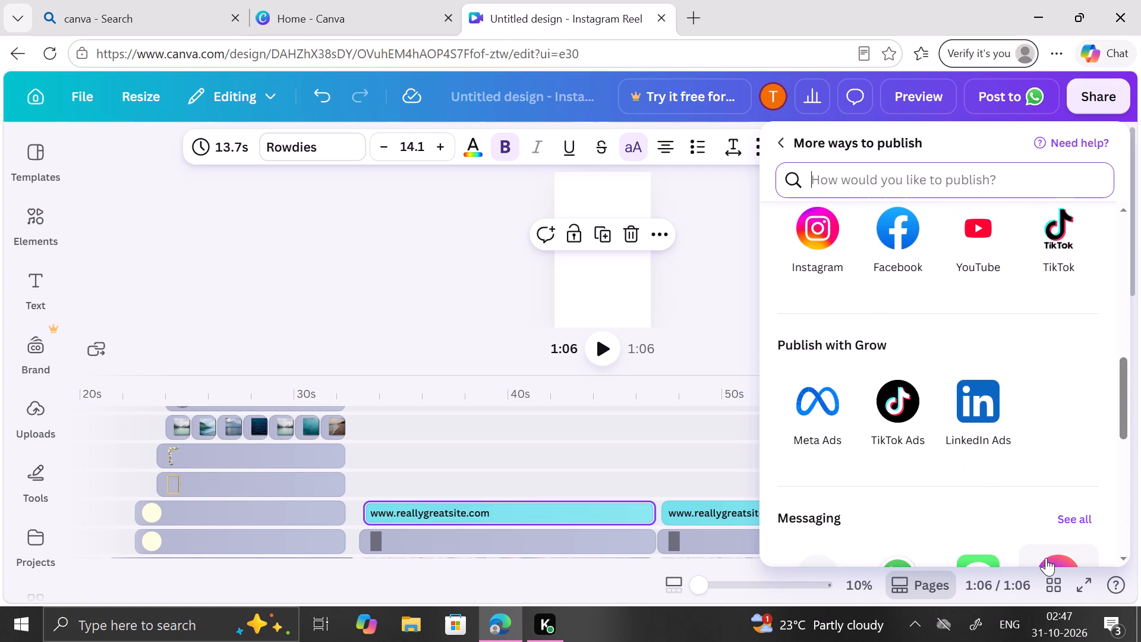
{"action": "scroll", "coordinate": [1046, 558], "scroll_direction": "up", "scroll_amount": 4}
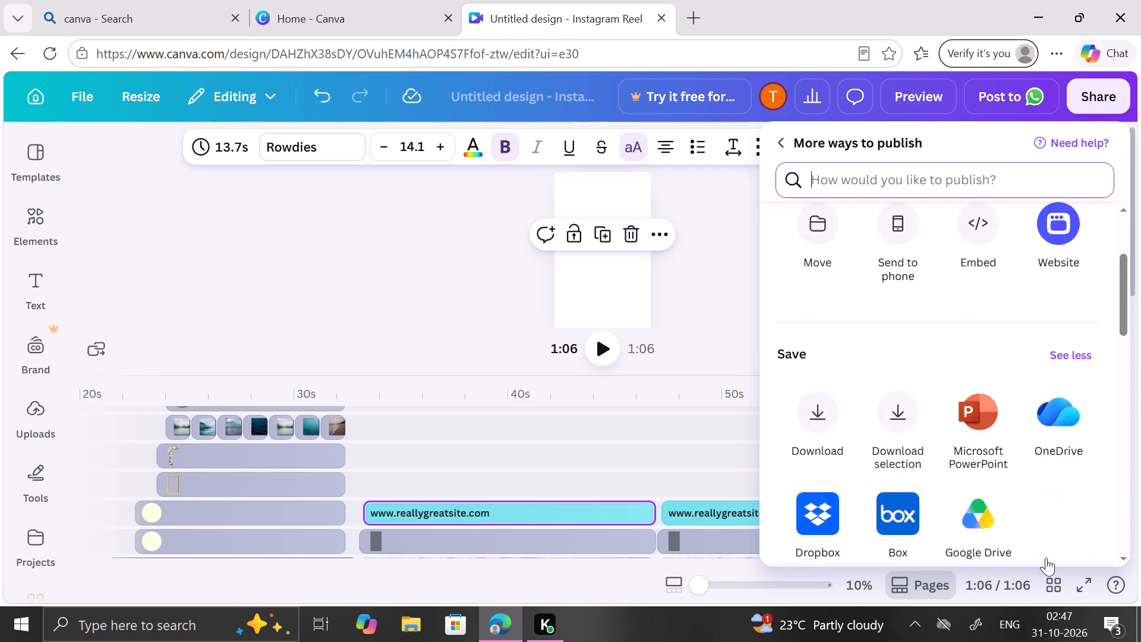
{"action": "scroll", "coordinate": [1046, 558], "scroll_direction": "up", "scroll_amount": 1}
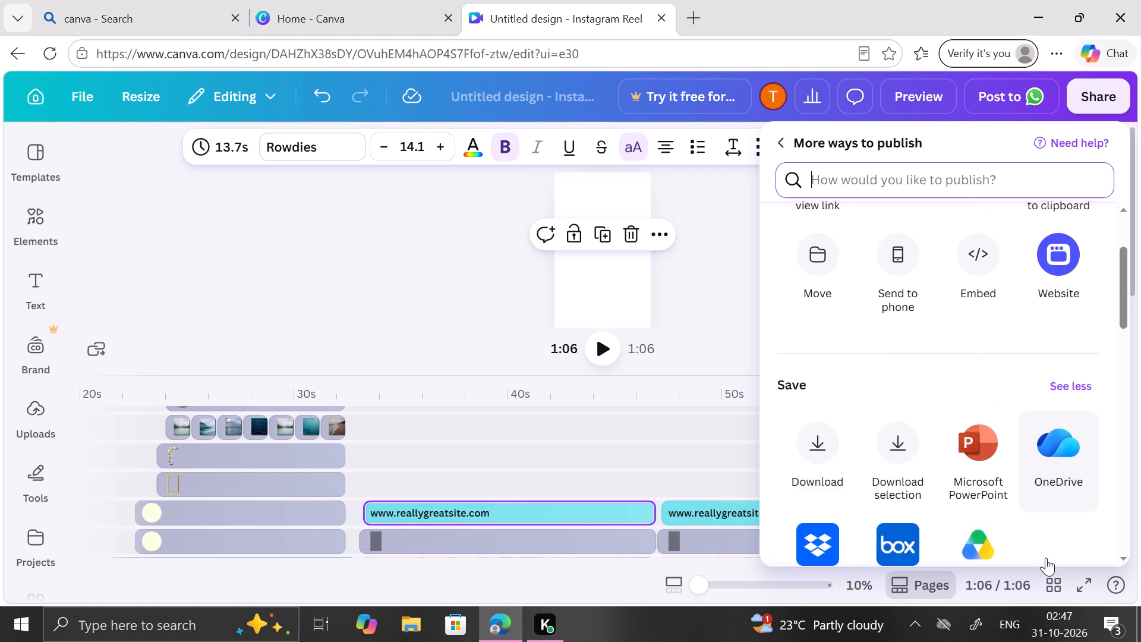
Leave the publishing options and play the reel from its beginning through to the "Flowing the Sea" page.
{"action": "scroll", "coordinate": [1046, 558], "scroll_direction": "down", "scroll_amount": 1}
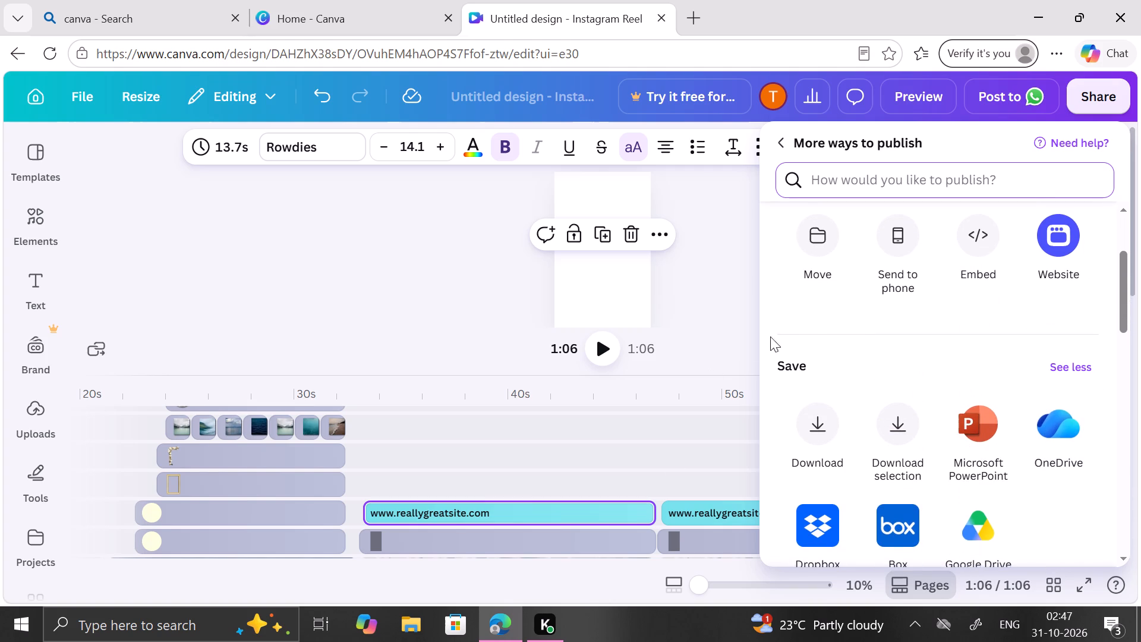
{"action": "left_click", "coordinate": [748, 307]}
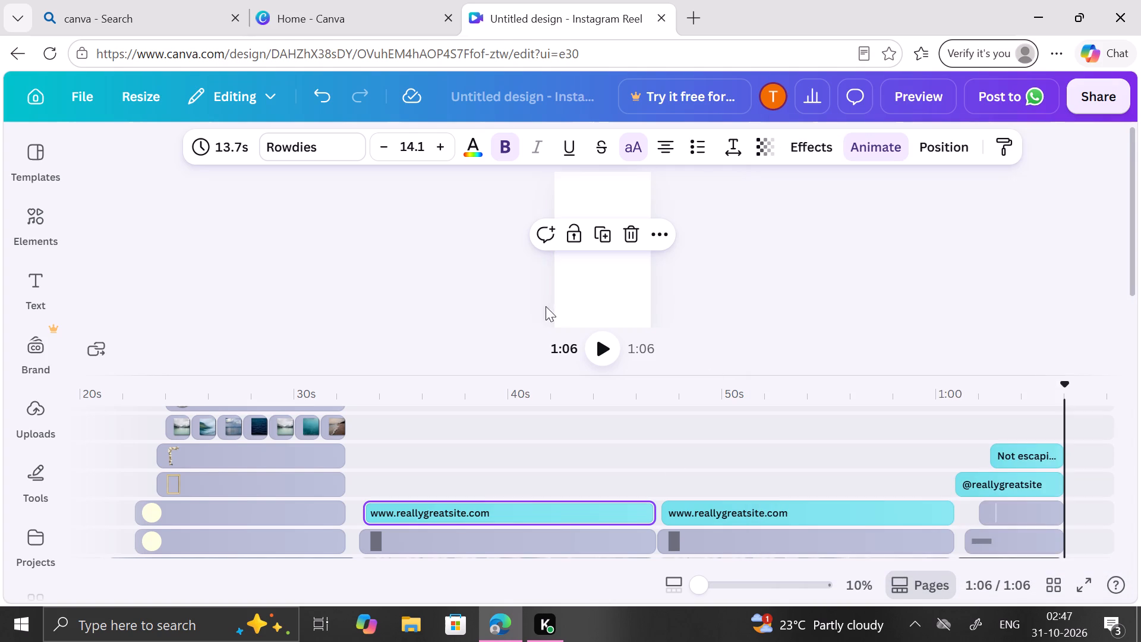
{"action": "left_click", "coordinate": [610, 344]}
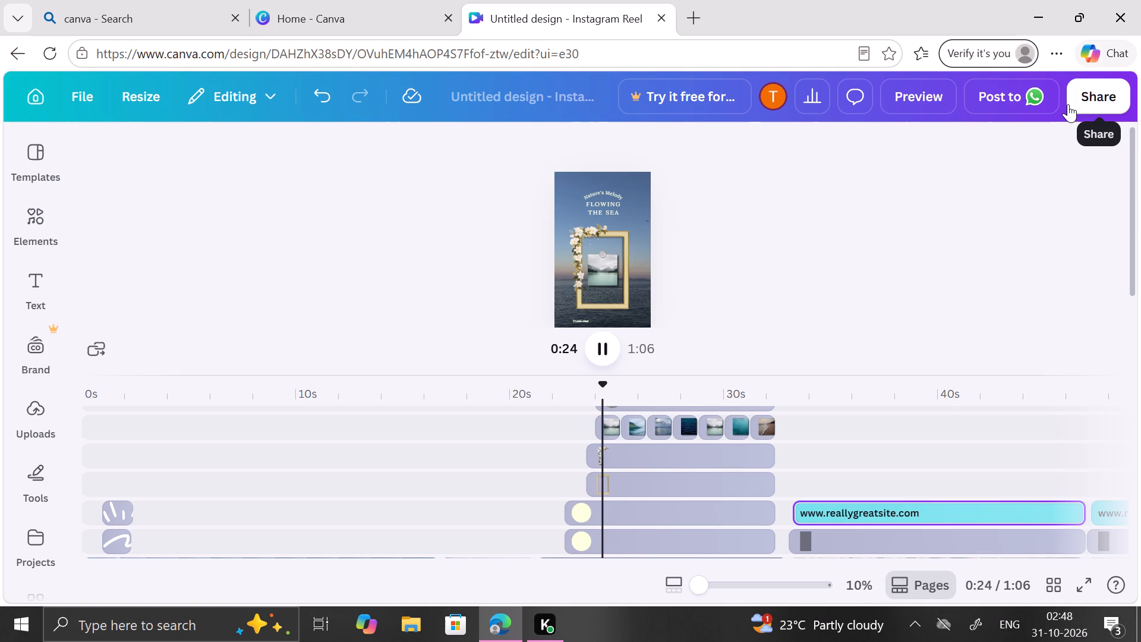
Delete the landscape image from the small photo frame at 0:26 on the "Flowing the Sea" page, keeping the frame.
{"action": "left_click", "coordinate": [613, 259]}
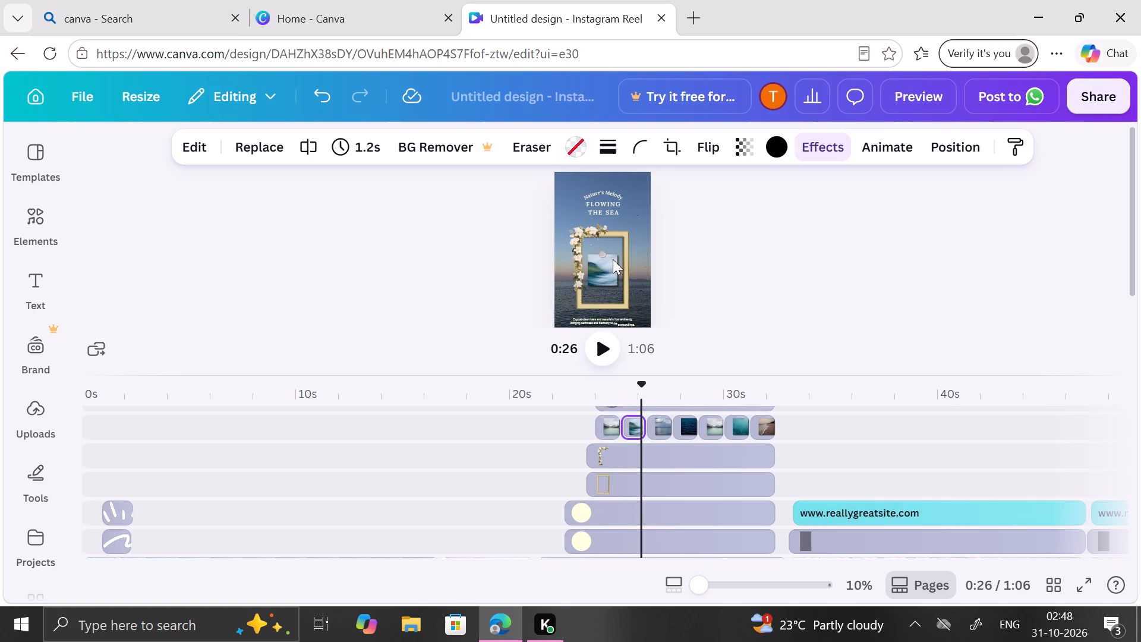
{"action": "left_click", "coordinate": [635, 210]}
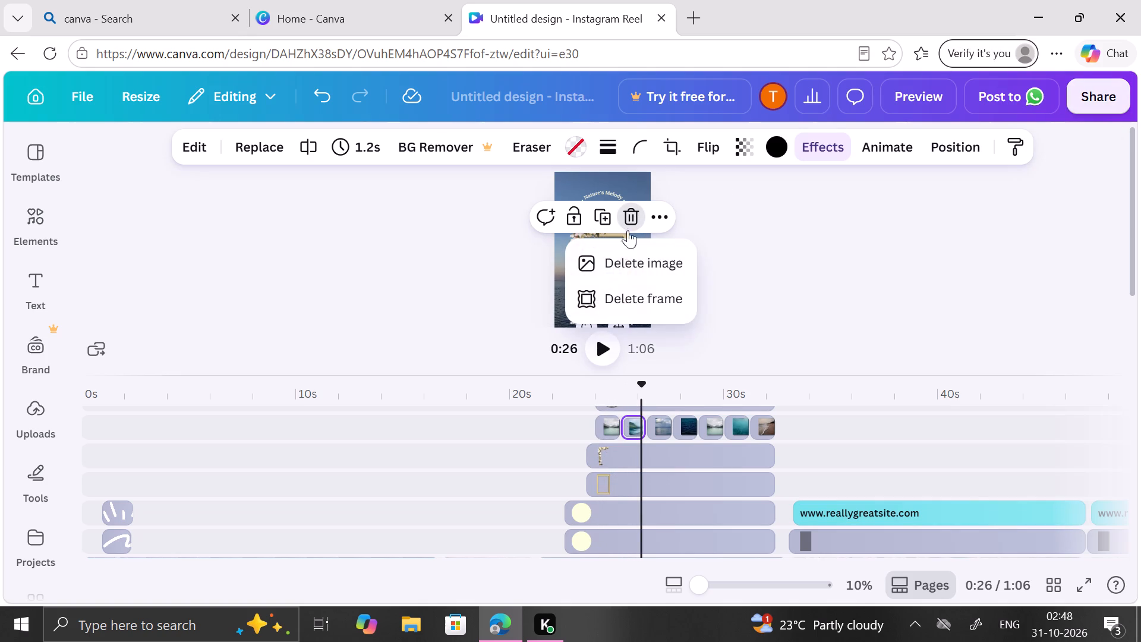
{"action": "left_click", "coordinate": [643, 265]}
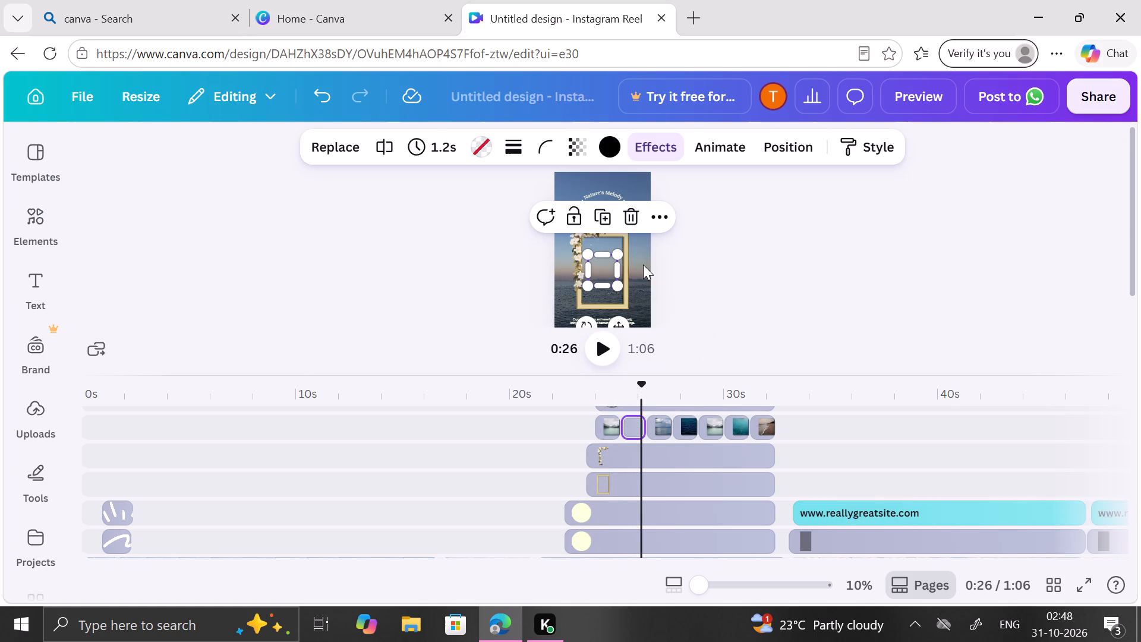
Delete the gold picture border and the white flower decoration around the photo on the sea page.
{"action": "left_click", "coordinate": [618, 249]}
{"action": "left_click", "coordinate": [625, 249]}
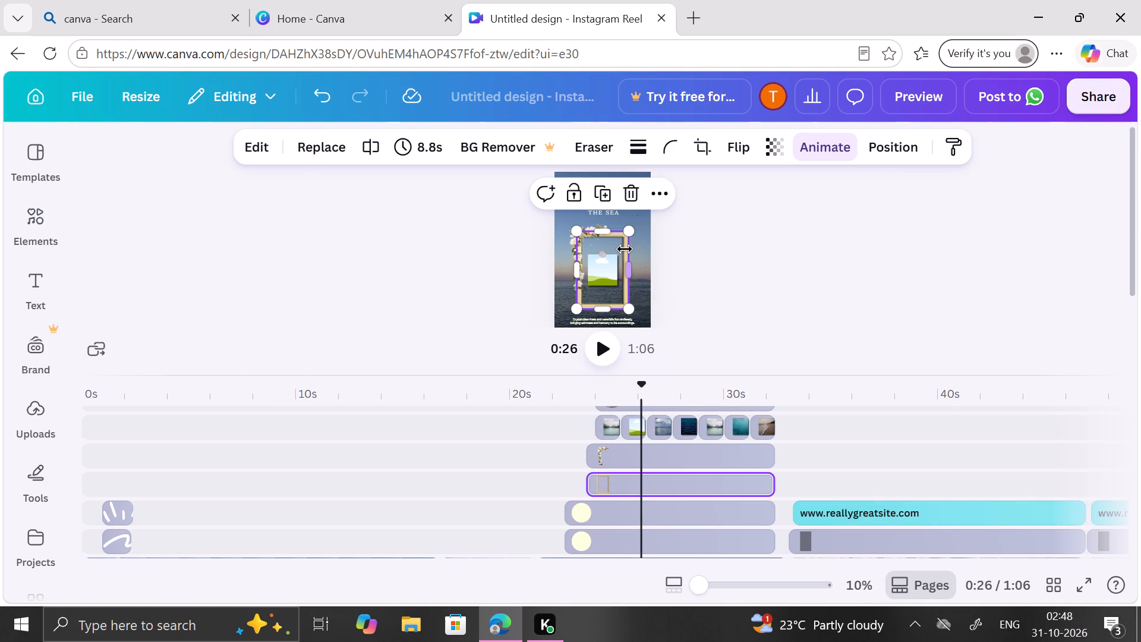
{"action": "left_click", "coordinate": [622, 199]}
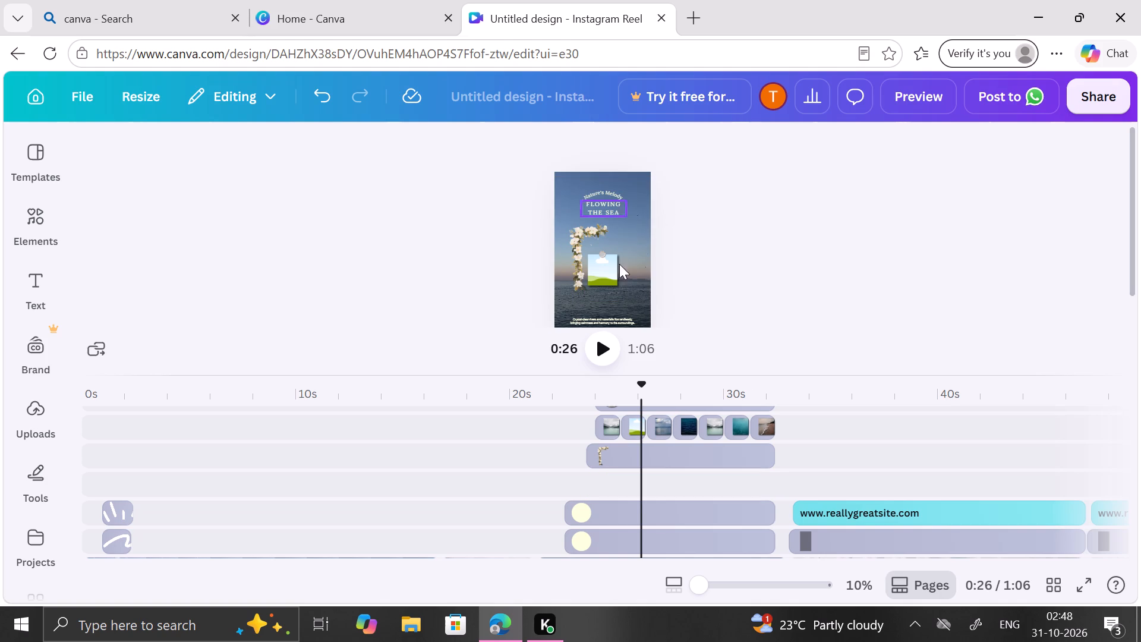
{"action": "left_click", "coordinate": [602, 288]}
{"action": "left_click", "coordinate": [606, 279]}
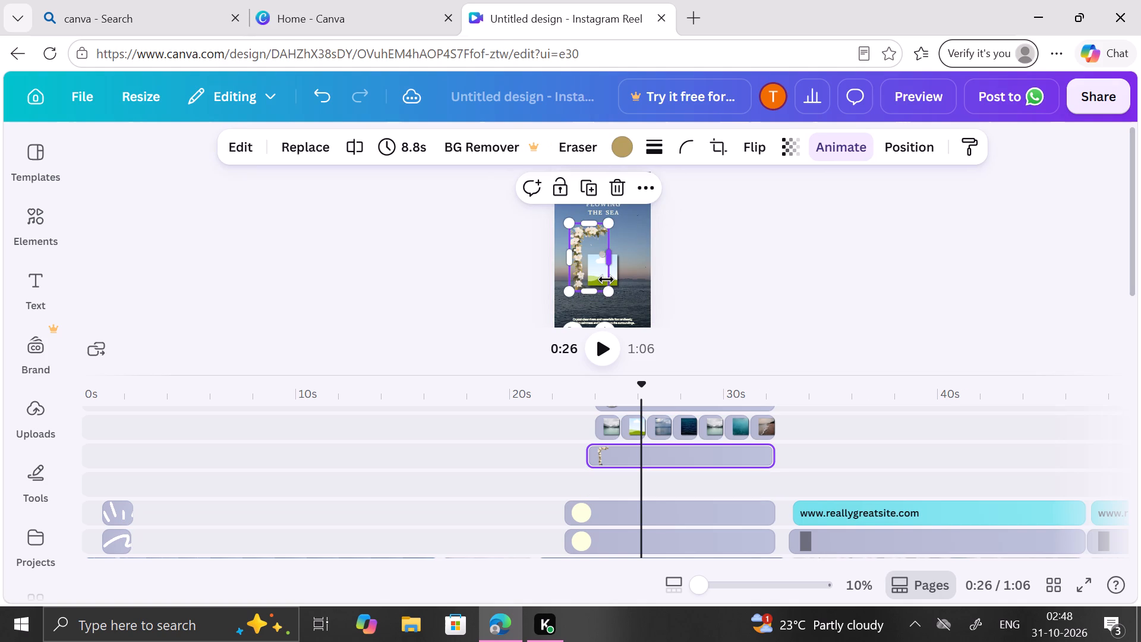
{"action": "left_click", "coordinate": [604, 269]}
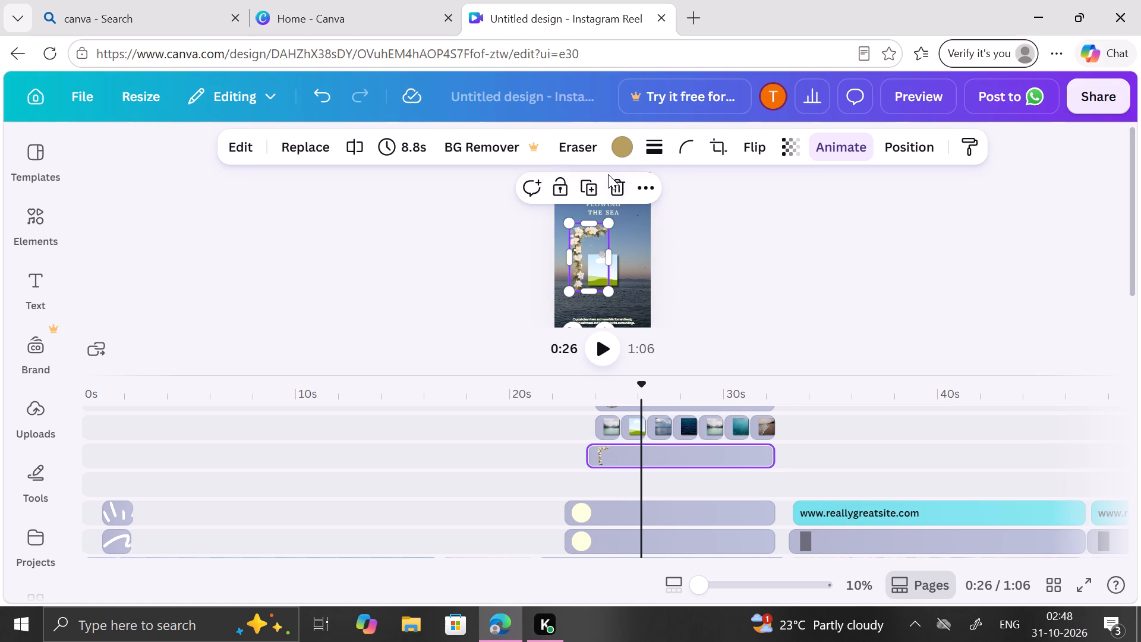
{"action": "left_click", "coordinate": [608, 174]}
{"action": "left_click", "coordinate": [614, 181]}
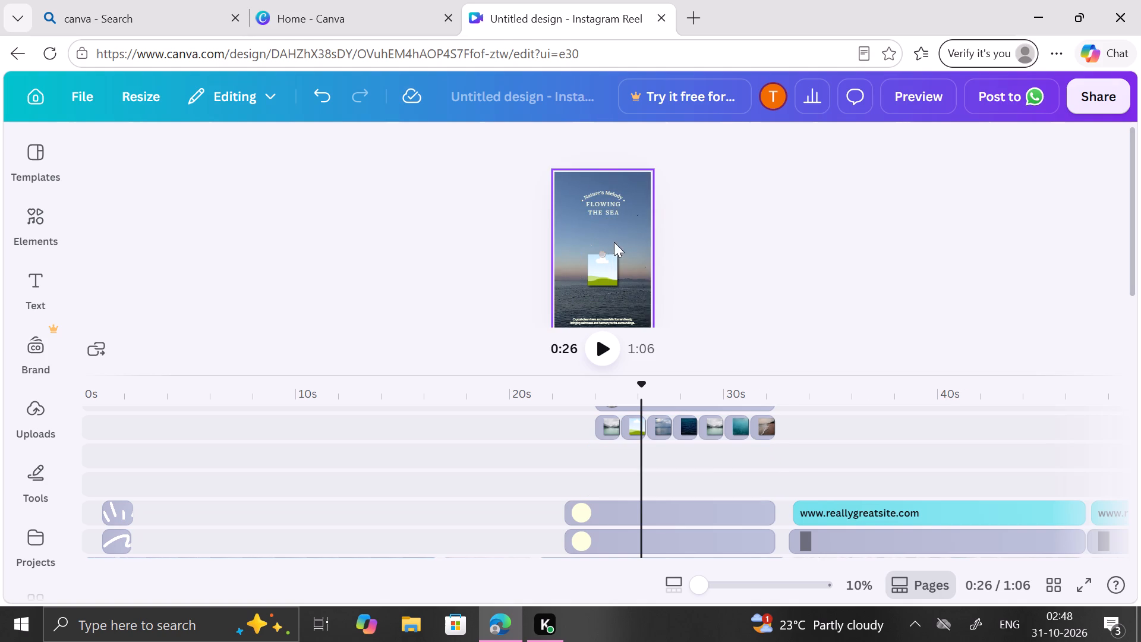
Delete the empty photo frame at 0:26 in the middle of the sea page.
{"action": "left_click", "coordinate": [609, 255]}
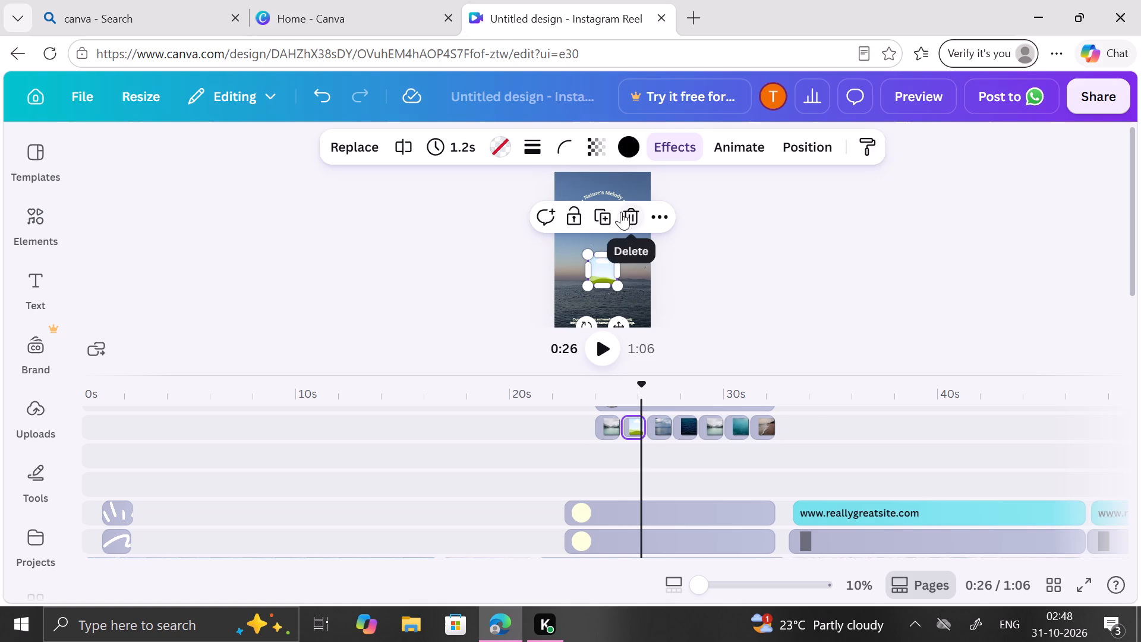
{"action": "left_click", "coordinate": [621, 212]}
Delete the "Flowing the Sea" heading, the curved "Nature's Melody" text and the small caption at the page's bottom.
{"action": "left_click", "coordinate": [611, 208]}
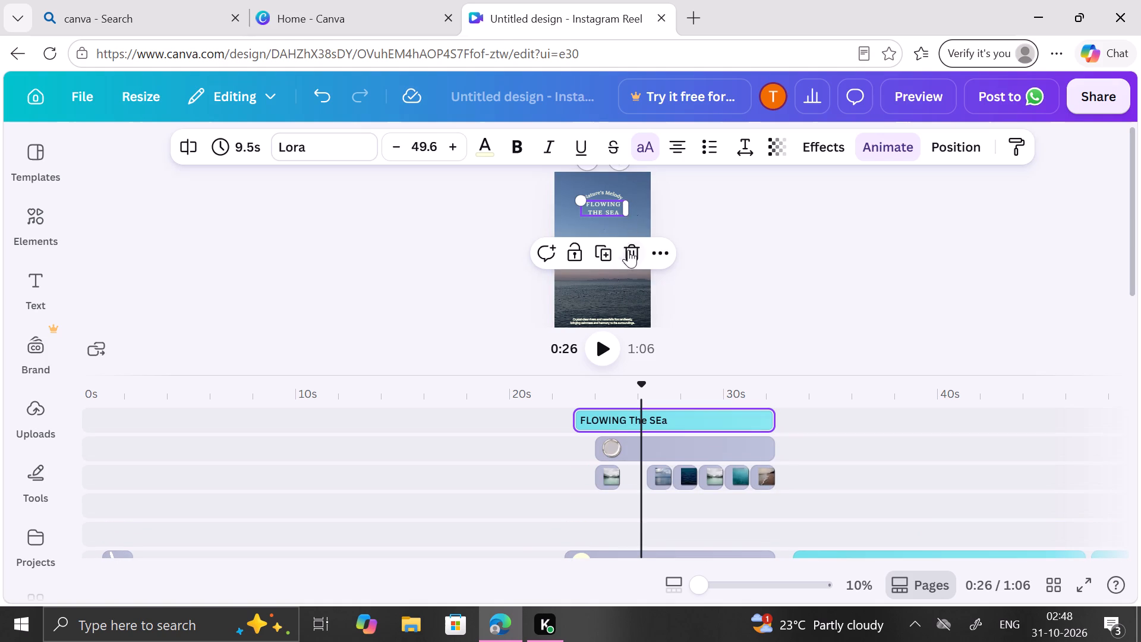
{"action": "left_click", "coordinate": [628, 250]}
{"action": "left_click", "coordinate": [624, 197]}
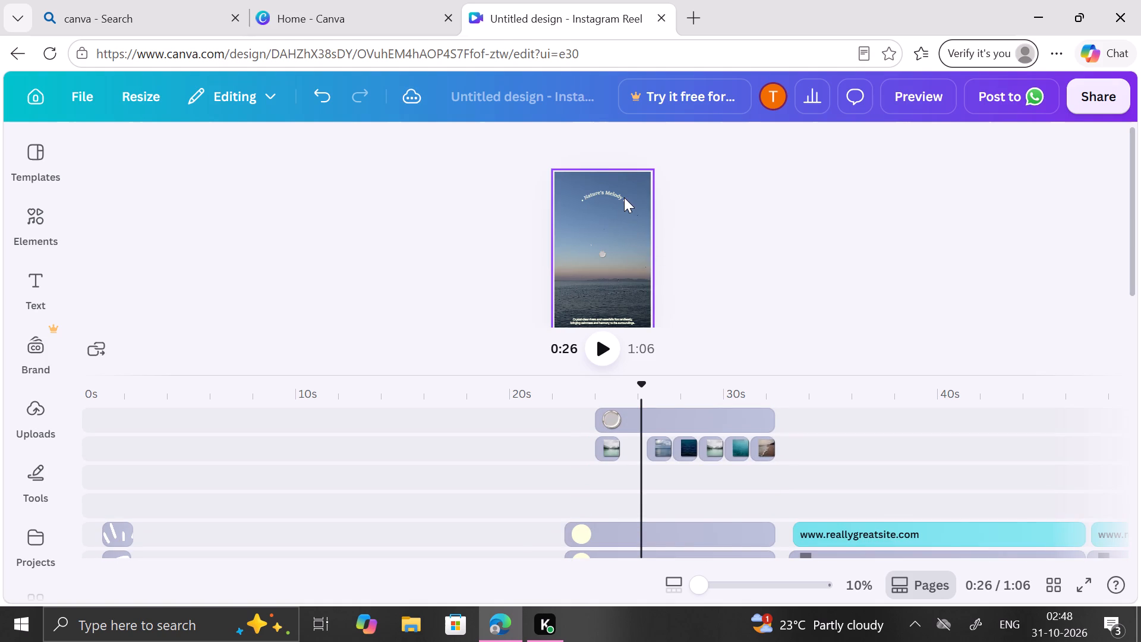
{"action": "left_click", "coordinate": [613, 199]}
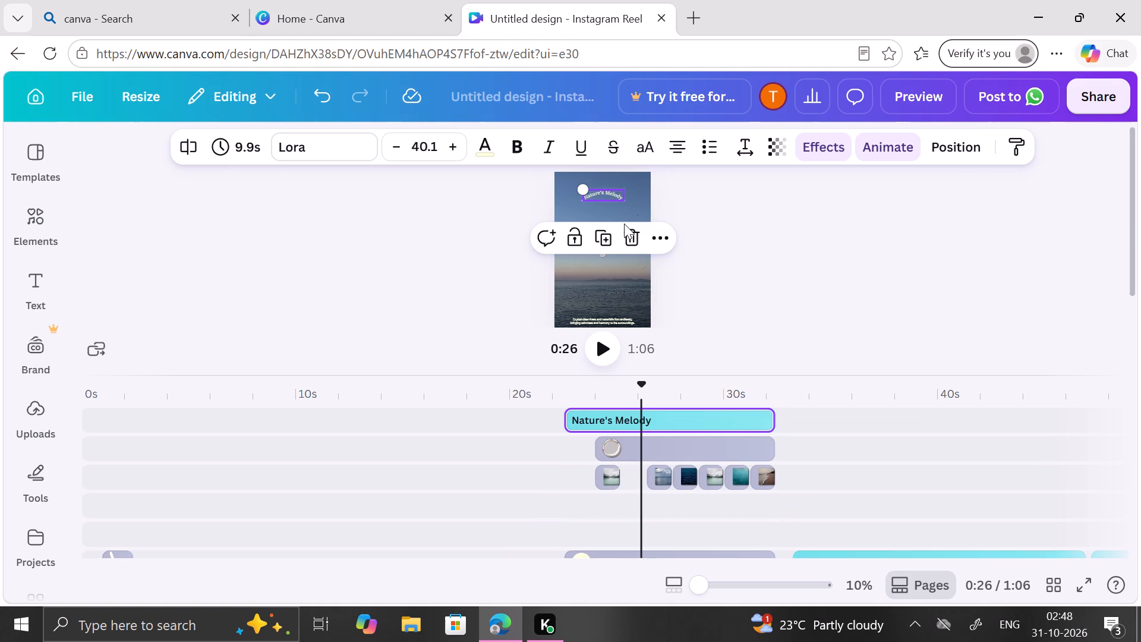
{"action": "left_click", "coordinate": [625, 226]}
{"action": "left_click", "coordinate": [613, 317]}
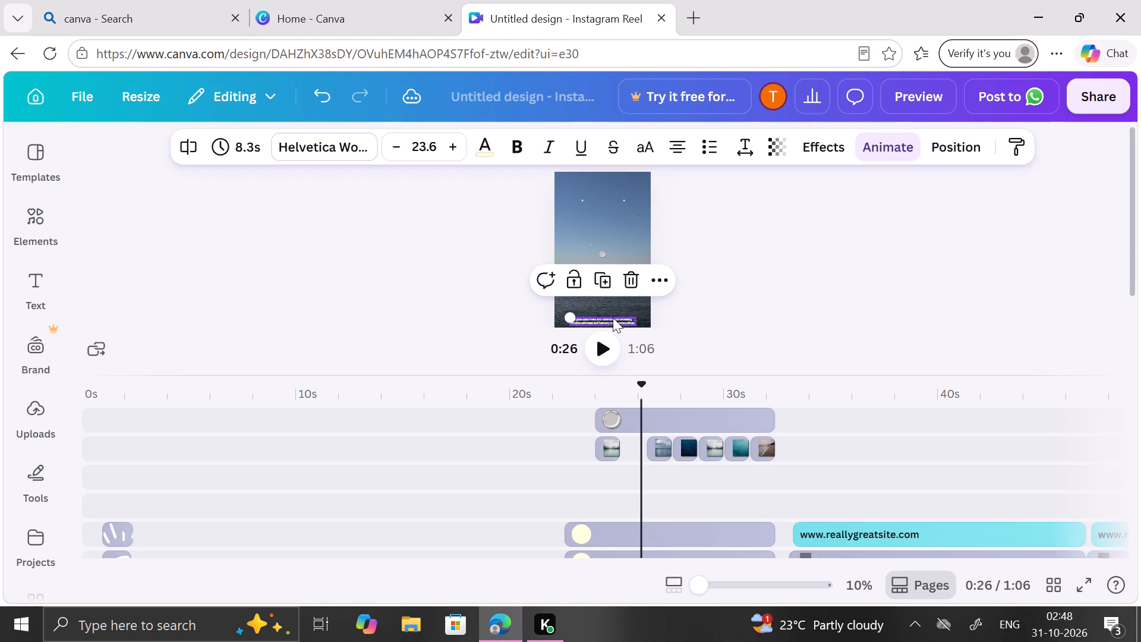
{"action": "left_click", "coordinate": [627, 276]}
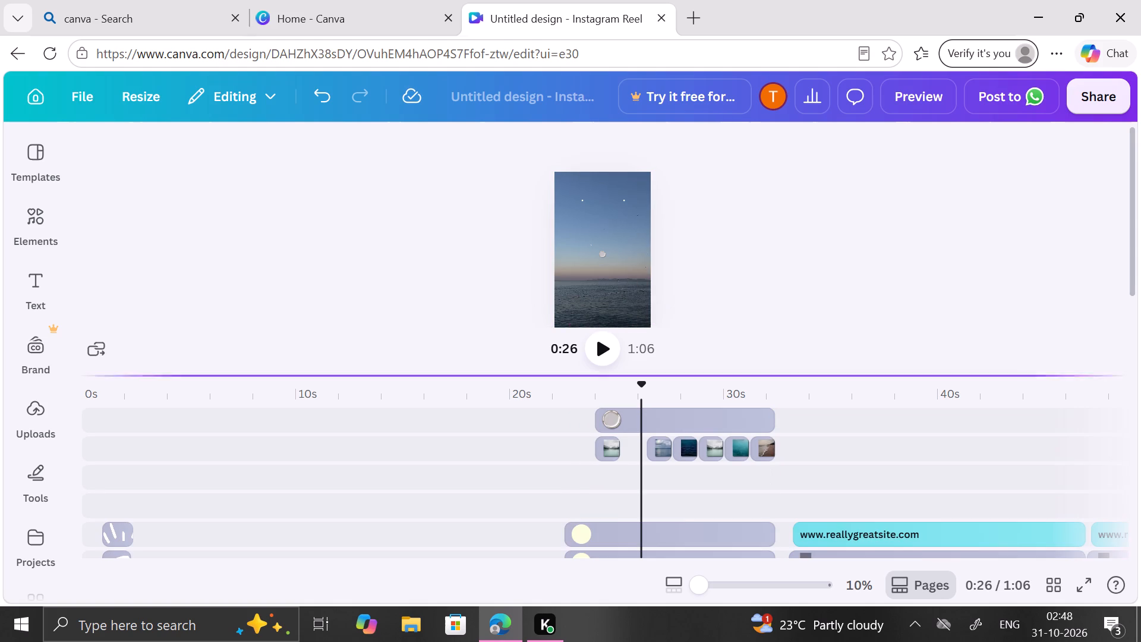
Play the twilight sea clip and delete the dark blue image frame overlaid on it at about 27 seconds, including the frame itself.
{"action": "left_click", "coordinate": [603, 353]}
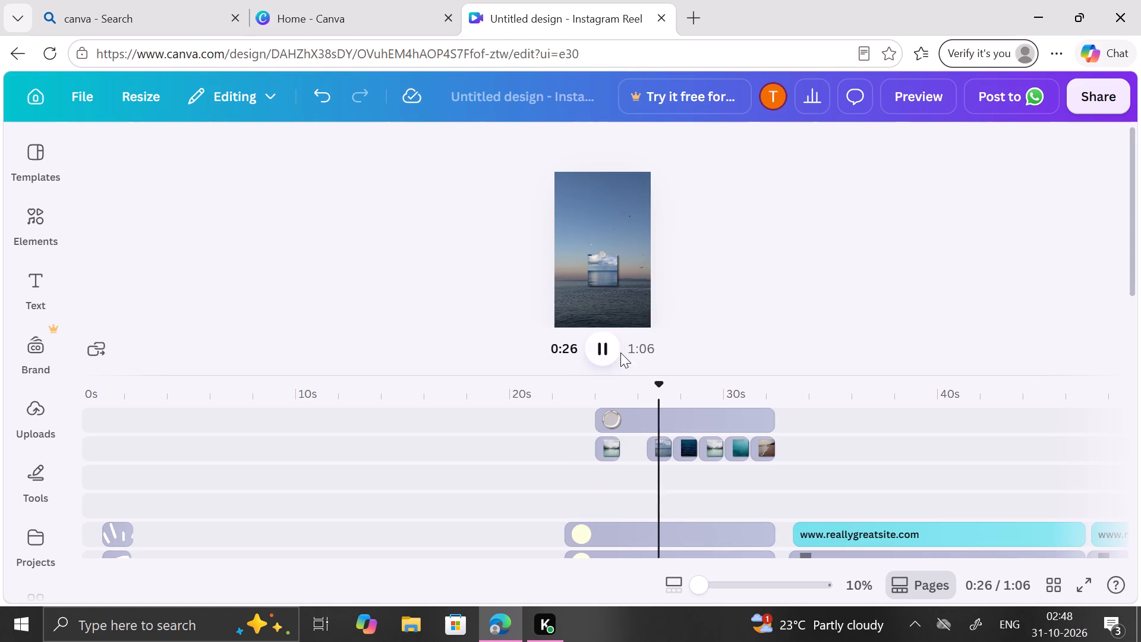
{"action": "left_click", "coordinate": [604, 259]}
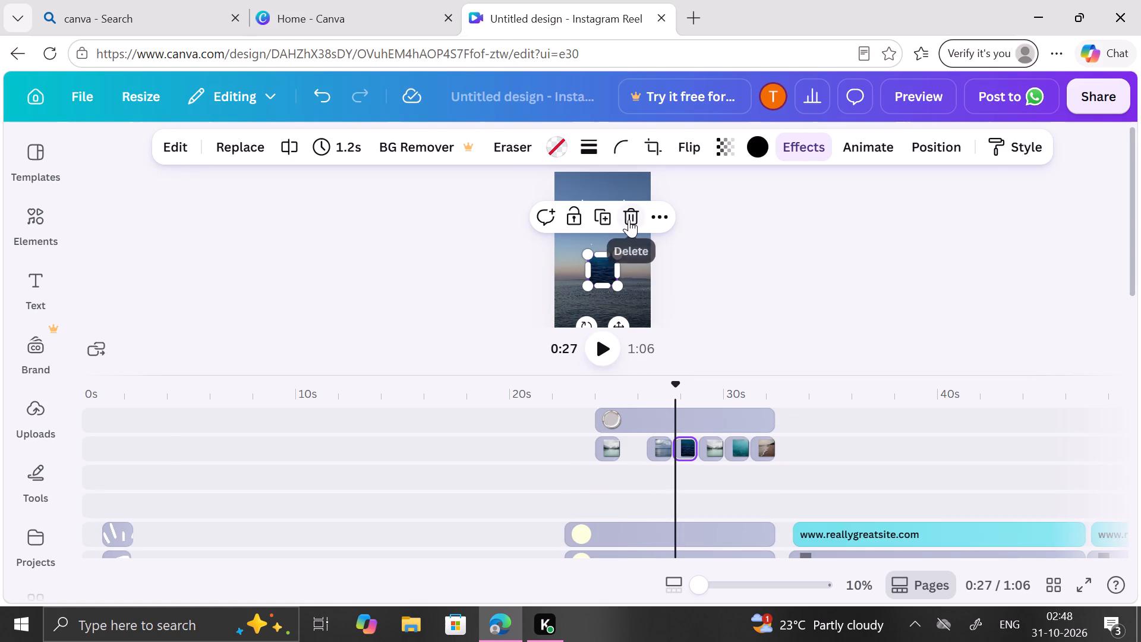
{"action": "left_click", "coordinate": [629, 219]}
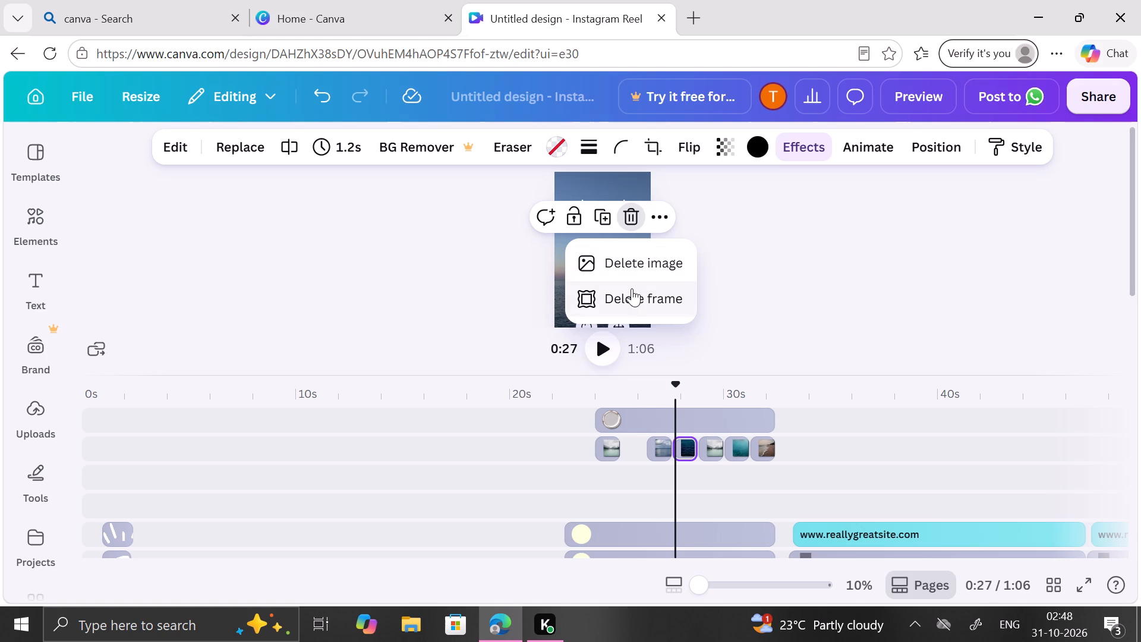
{"action": "left_click", "coordinate": [631, 298]}
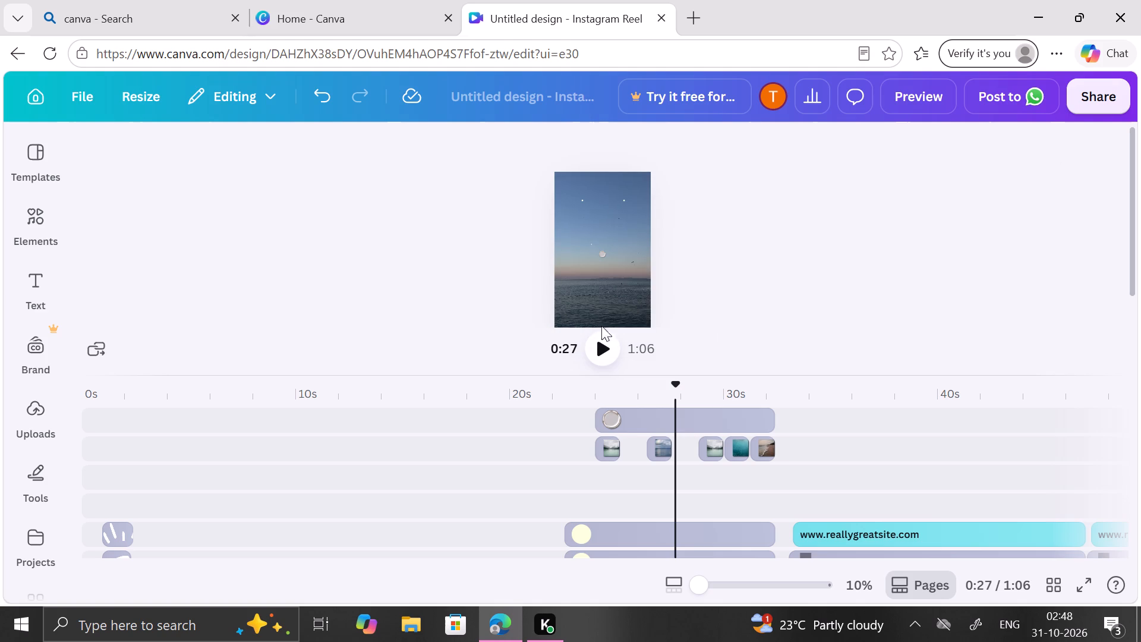
Move back to about 3 seconds in the reel and play it from the rocky mountain clip to review the footage.
{"action": "left_click", "coordinate": [601, 334]}
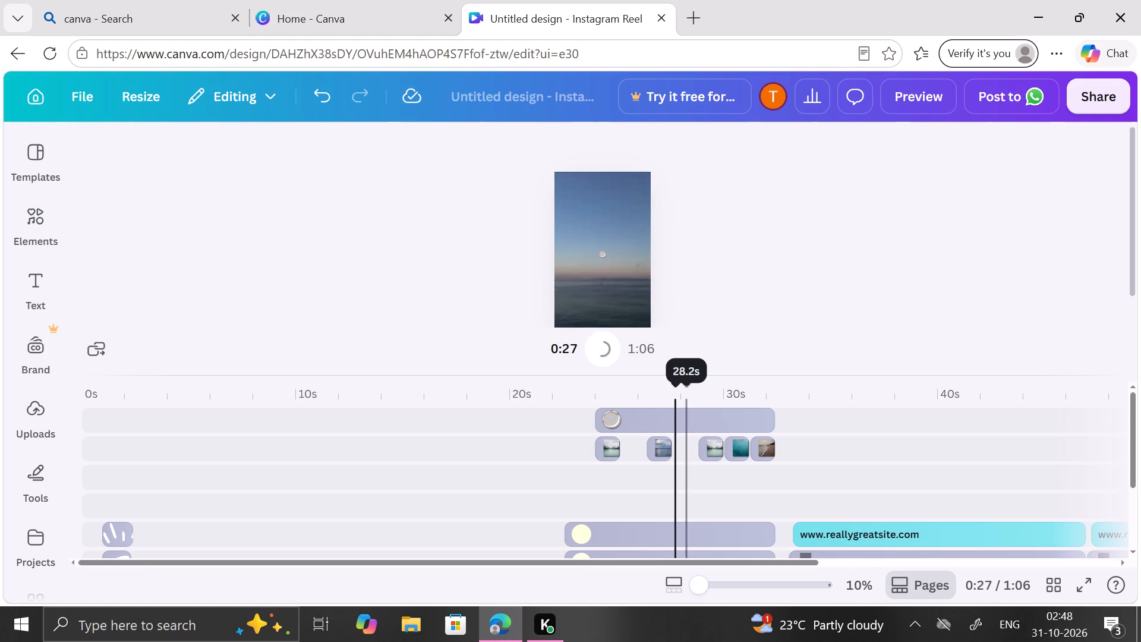
{"action": "left_click_drag", "start_coordinate": [672, 395], "coordinate": [150, 430]}
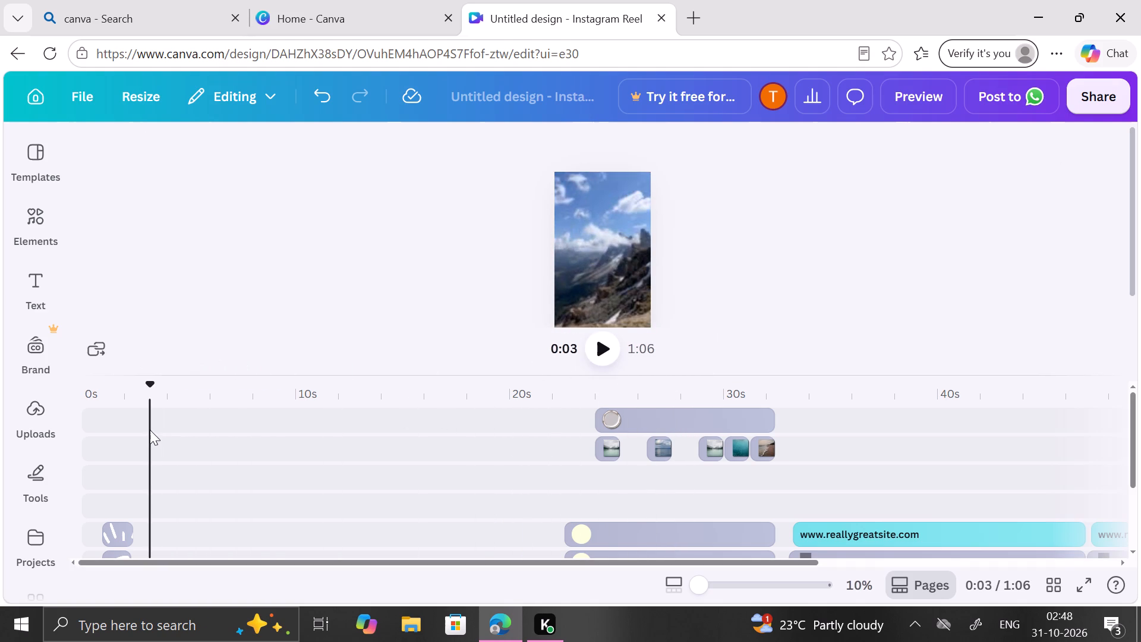
{"action": "left_click", "coordinate": [620, 341]}
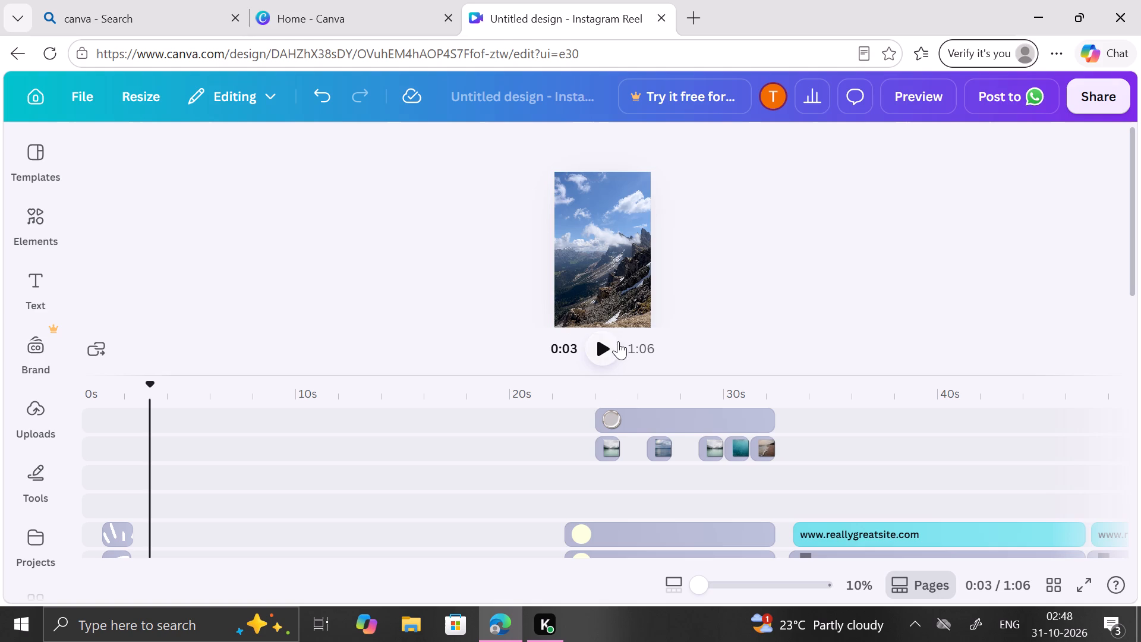
{"action": "left_click", "coordinate": [618, 341]}
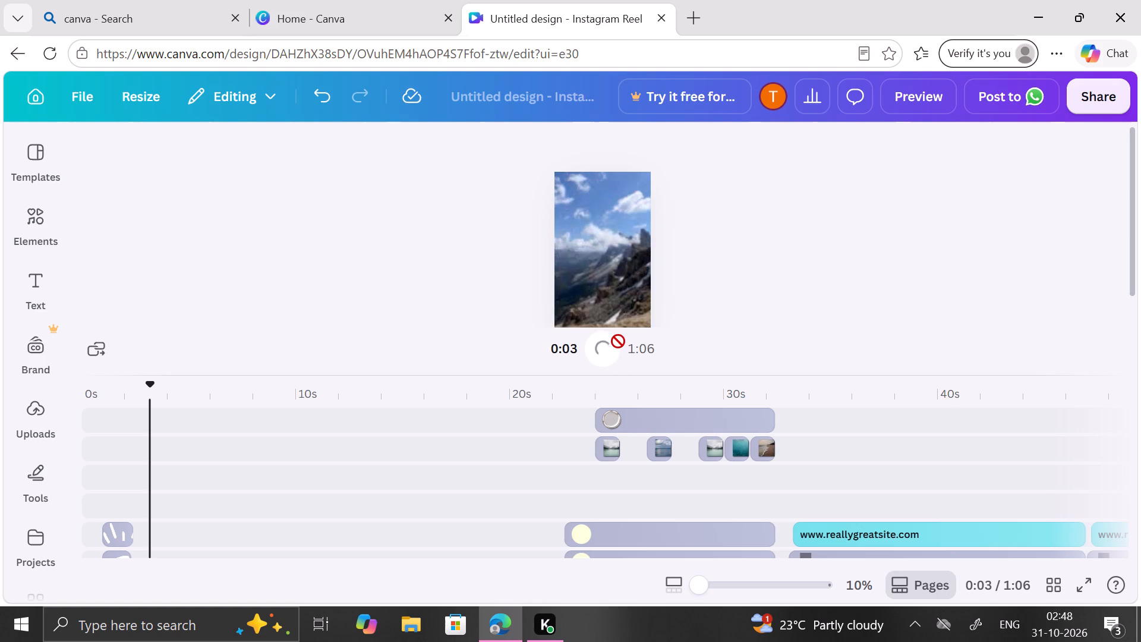
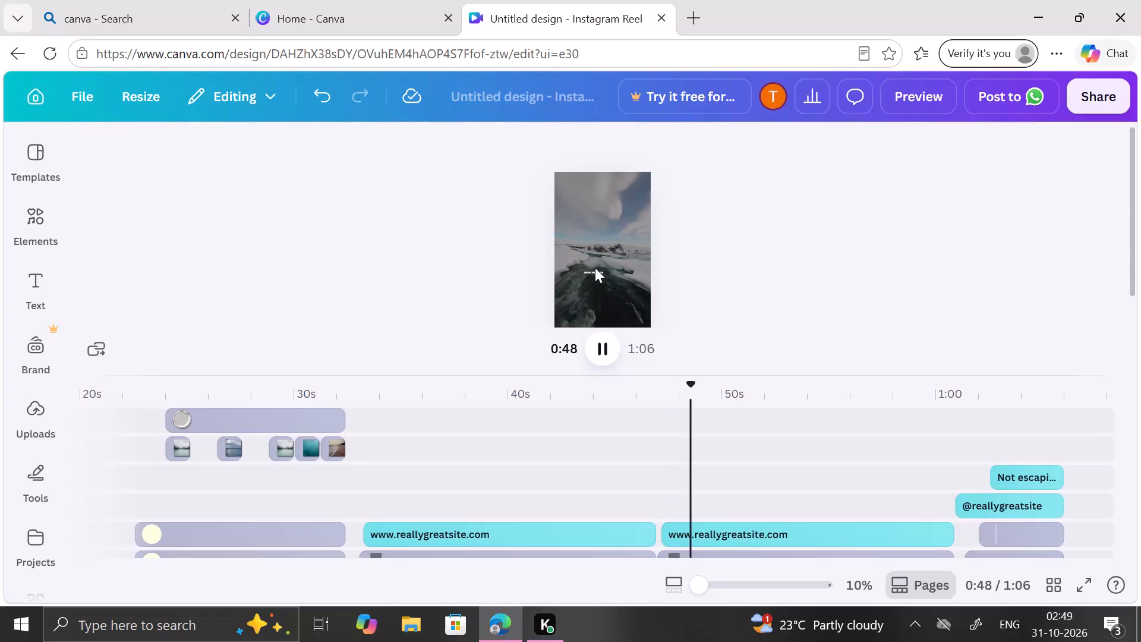
{"action": "left_click", "coordinate": [595, 267]}
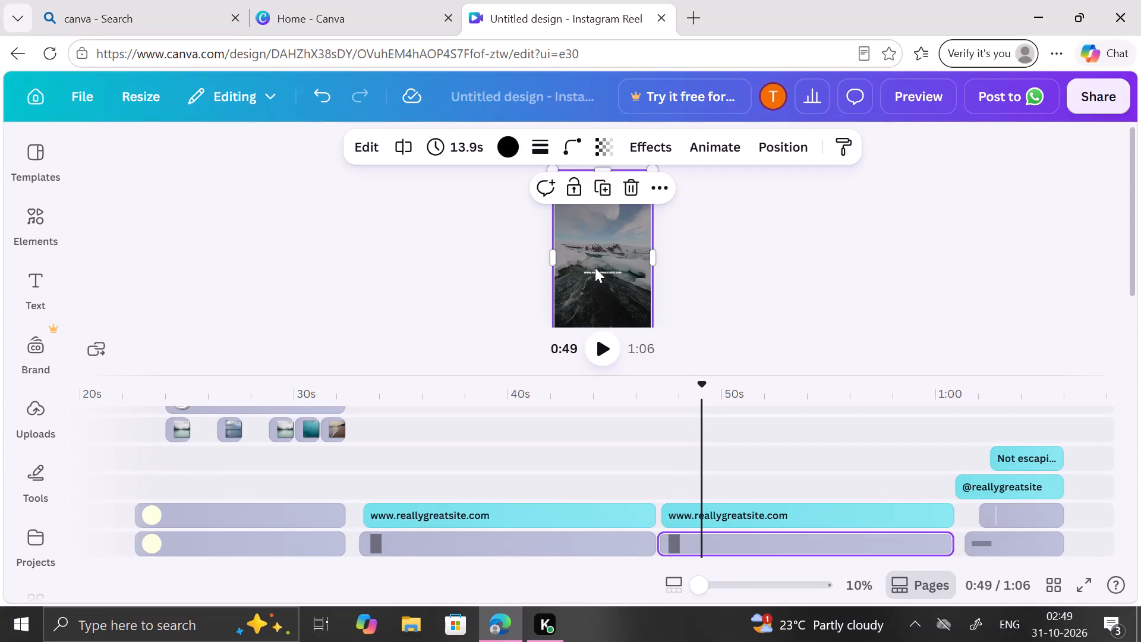
{"action": "left_click", "coordinate": [600, 265]}
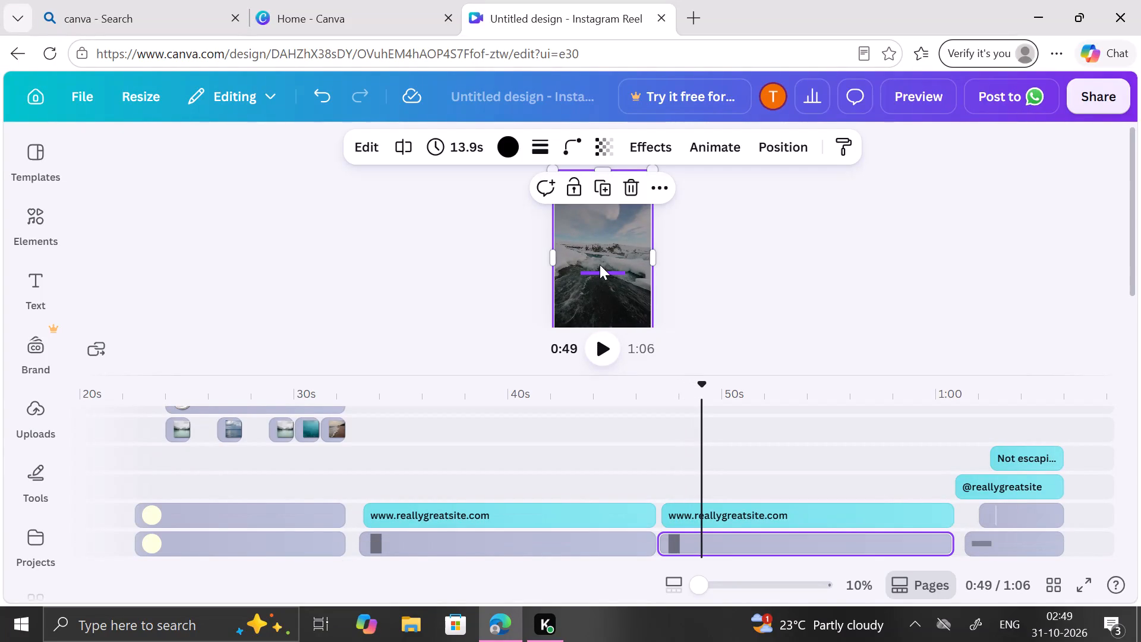
{"action": "left_click", "coordinate": [600, 265]}
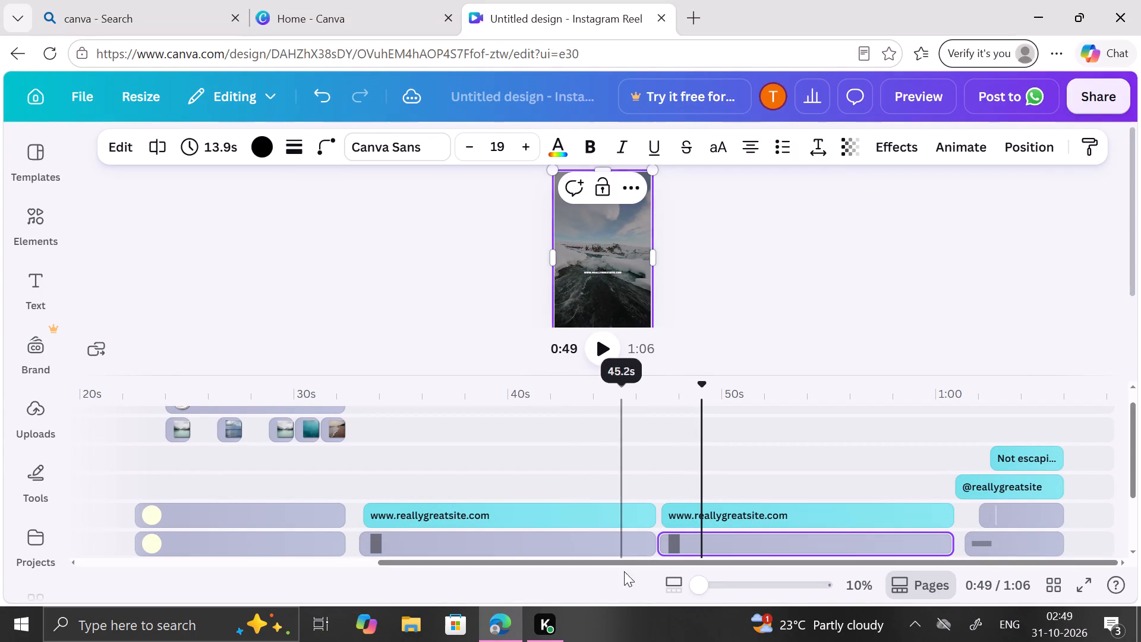
{"action": "left_click", "coordinate": [633, 508]}
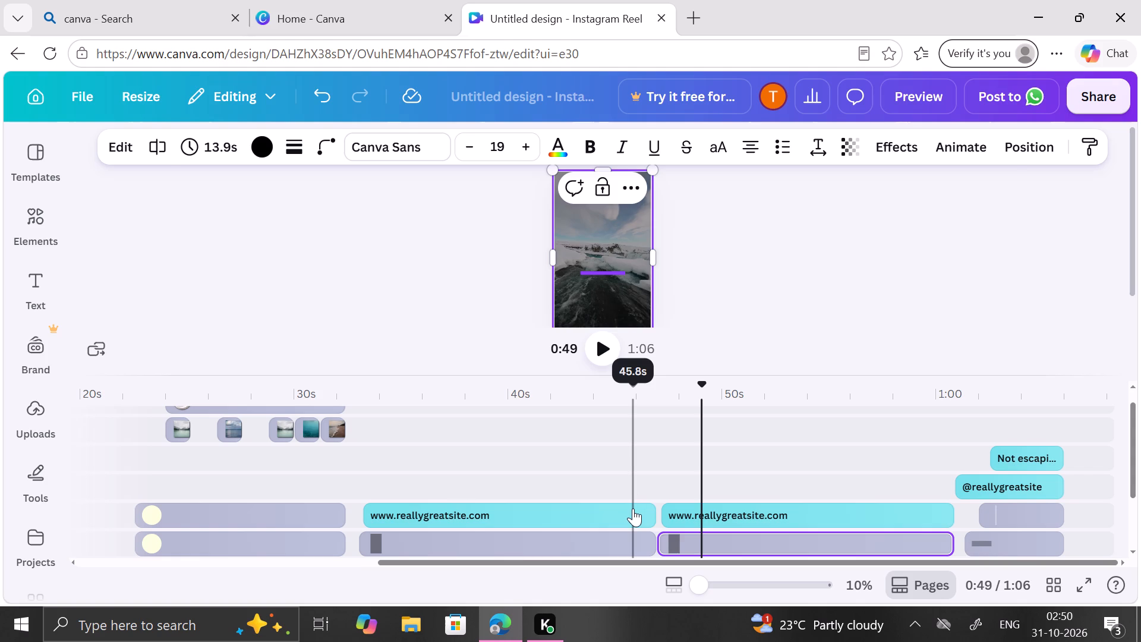
{"action": "left_click", "coordinate": [633, 225]}
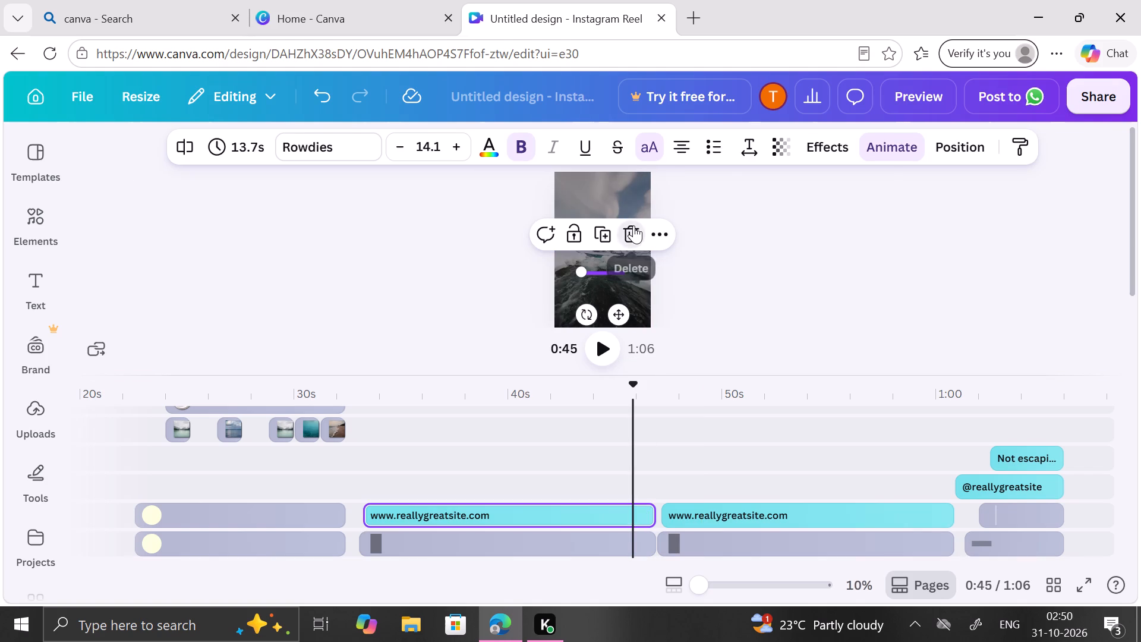
{"action": "left_click", "coordinate": [742, 510]}
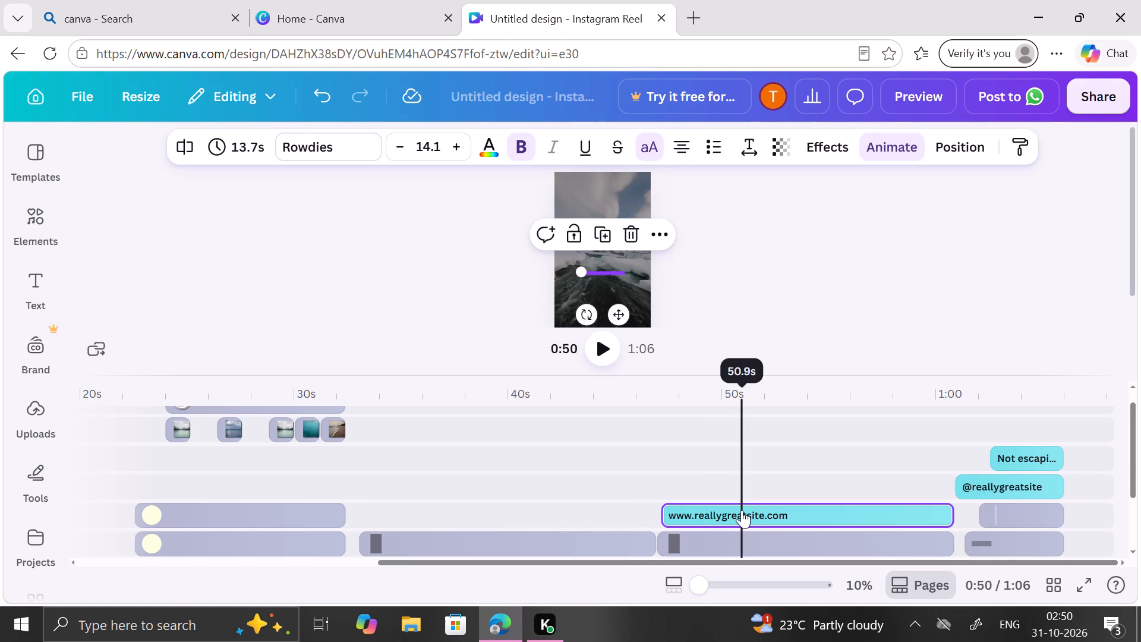
{"action": "left_click", "coordinate": [628, 229]}
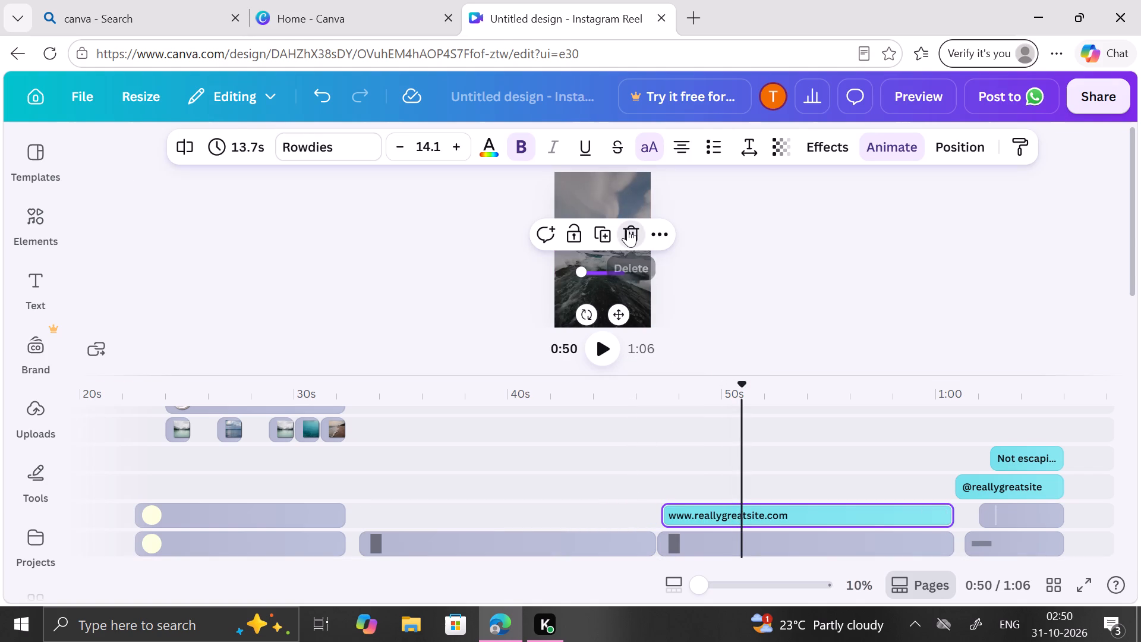
Select the "Not escaping the world" caption on the closing dark forest stream clip, at about 1:03 in the reel.
{"action": "scroll", "coordinate": [628, 229], "scroll_direction": "left", "scroll_amount": 2}
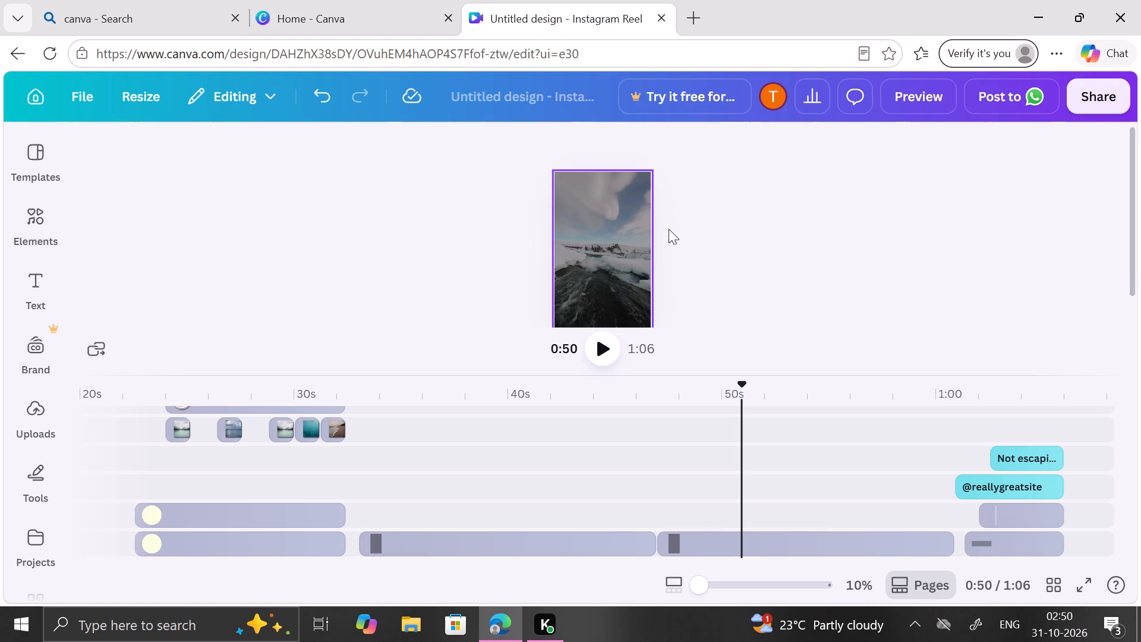
{"action": "left_click", "coordinate": [1015, 457]}
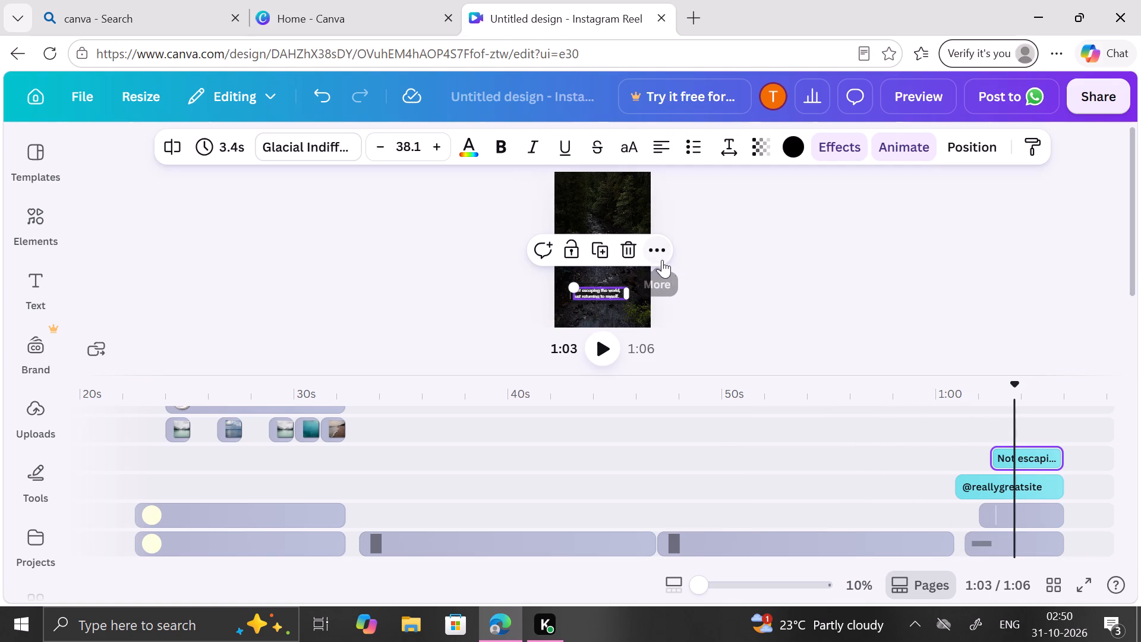
Delete the "Not escaping the world" text overlaid on the dark forest stream clip at the end of the reel.
{"action": "left_click", "coordinate": [625, 251]}
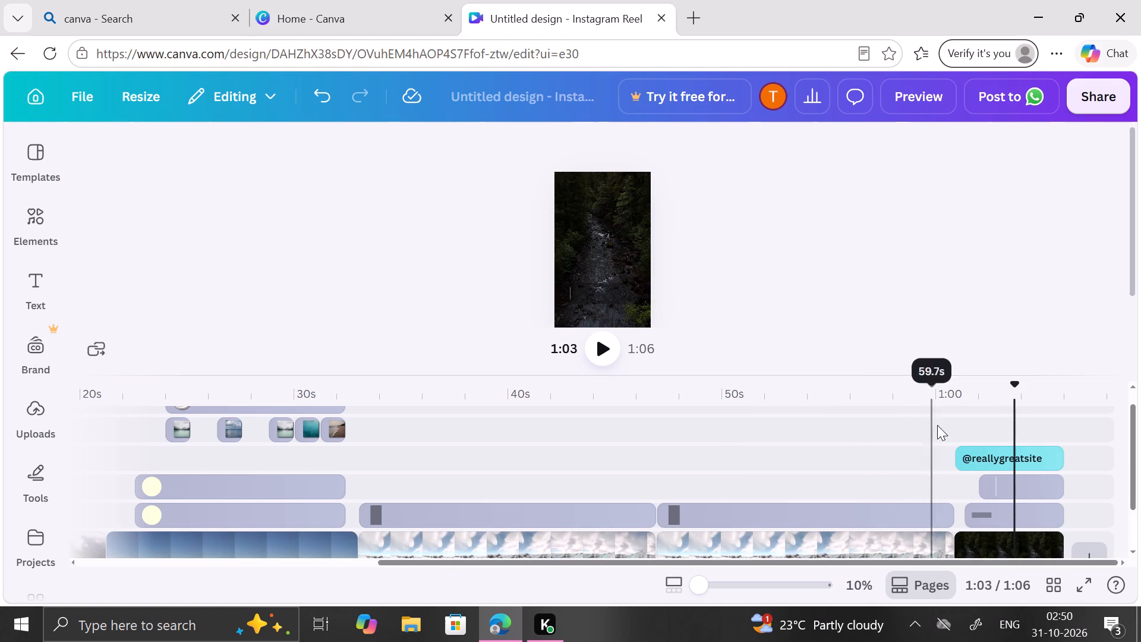
{"action": "left_click", "coordinate": [1008, 454]}
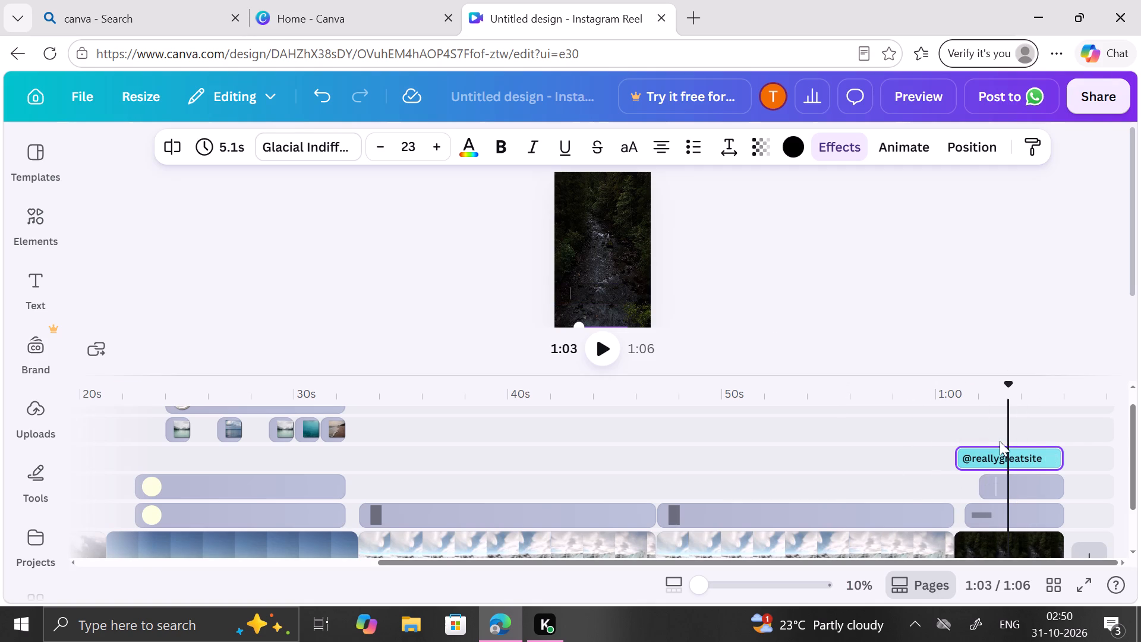
{"action": "left_click", "coordinate": [992, 448]}
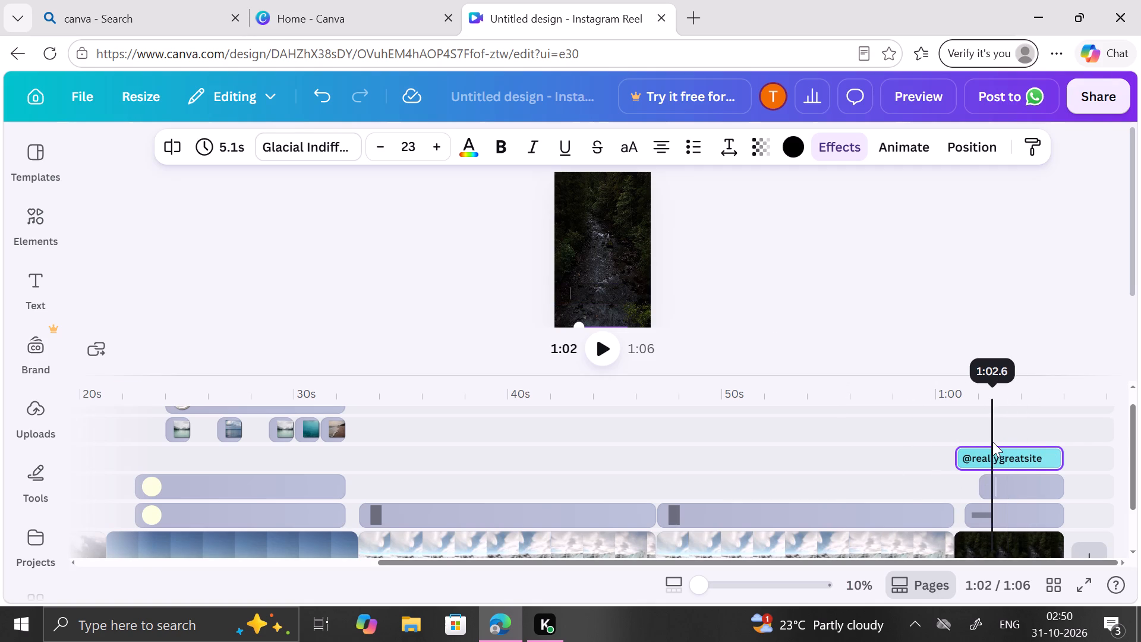
{"action": "left_click", "coordinate": [1038, 457]}
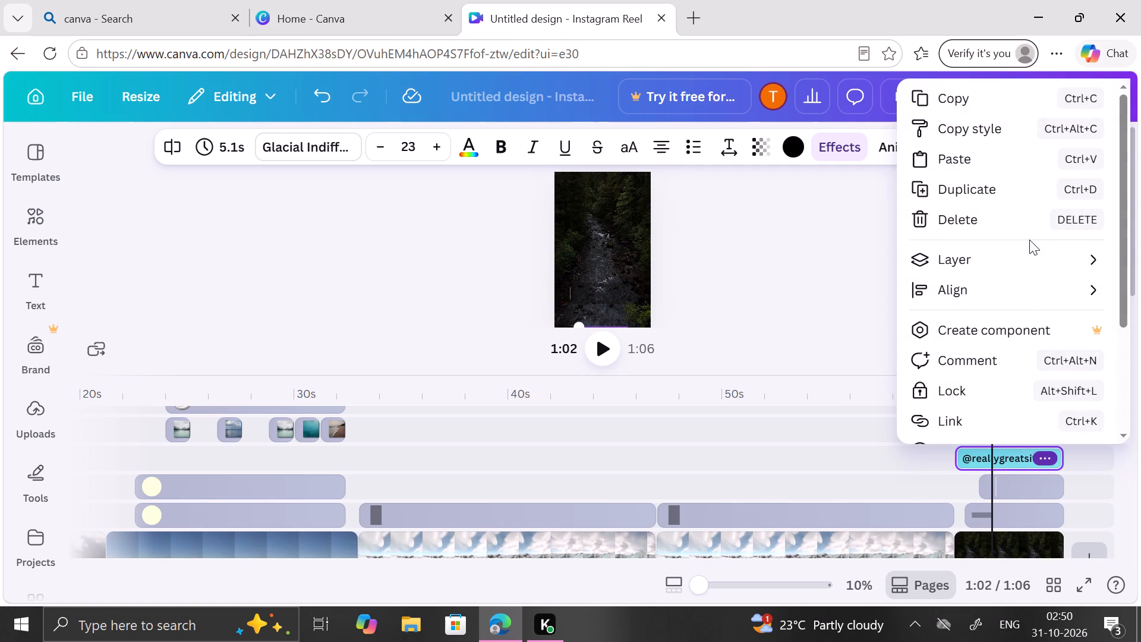
{"action": "left_click", "coordinate": [1021, 206]}
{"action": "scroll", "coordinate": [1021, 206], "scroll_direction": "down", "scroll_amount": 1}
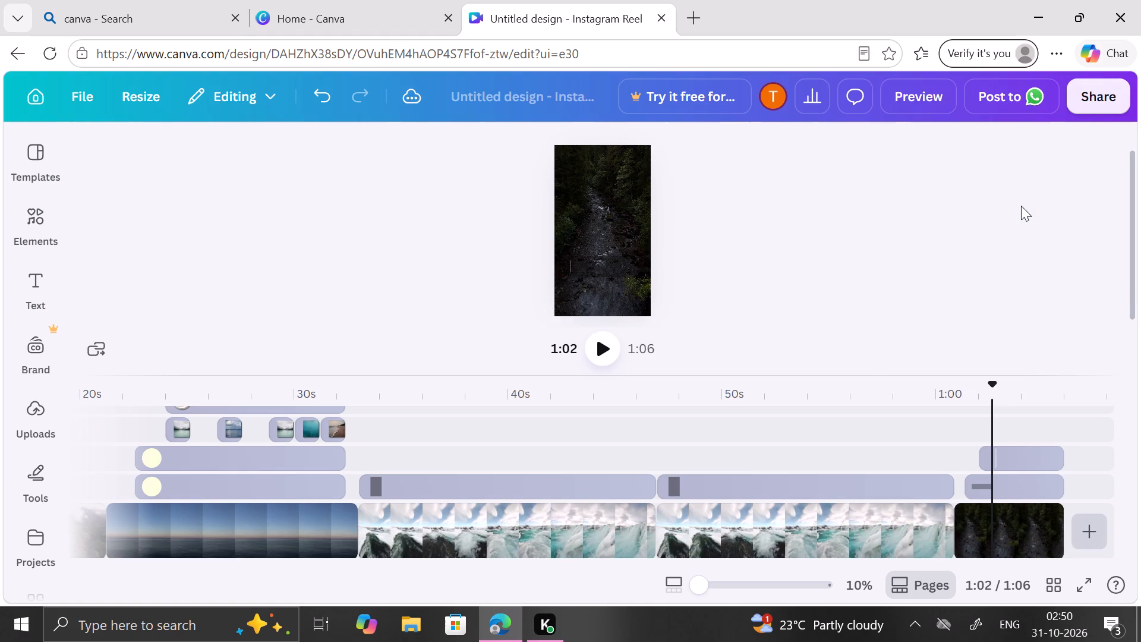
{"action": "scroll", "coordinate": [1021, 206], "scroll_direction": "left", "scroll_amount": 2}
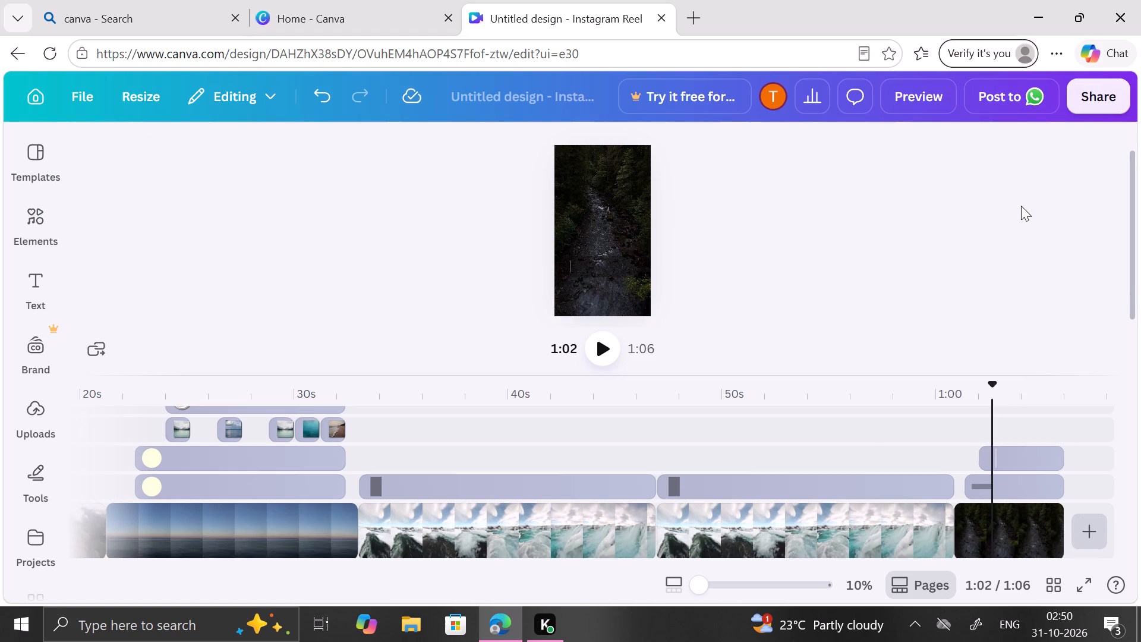
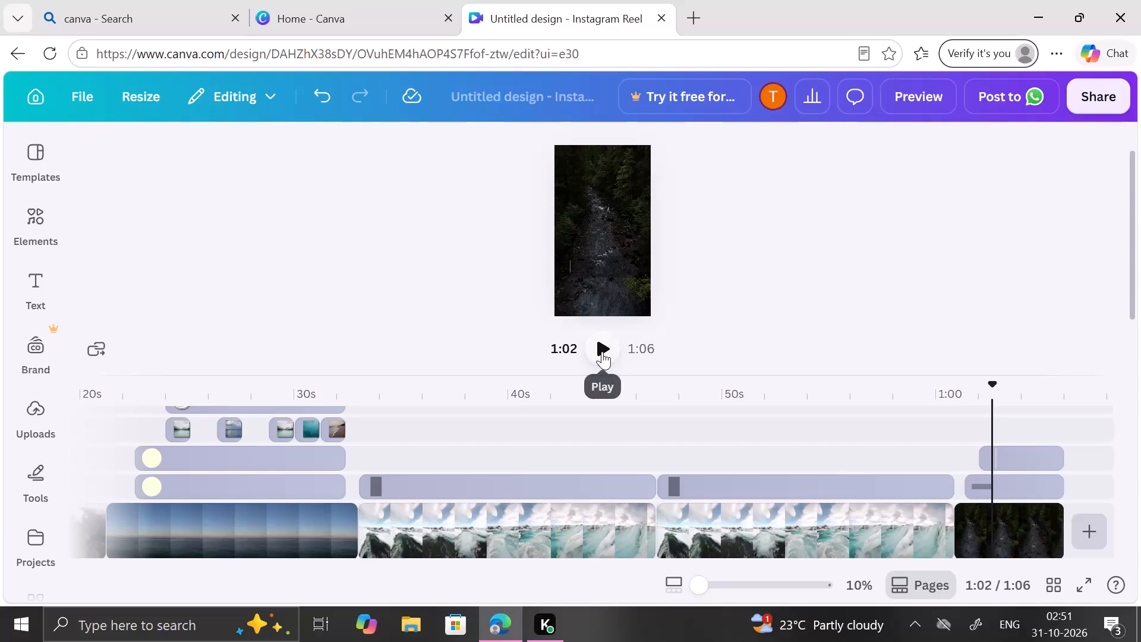
Play the reel from the closing forest stream clip to review the ending.
{"action": "left_click", "coordinate": [602, 351]}
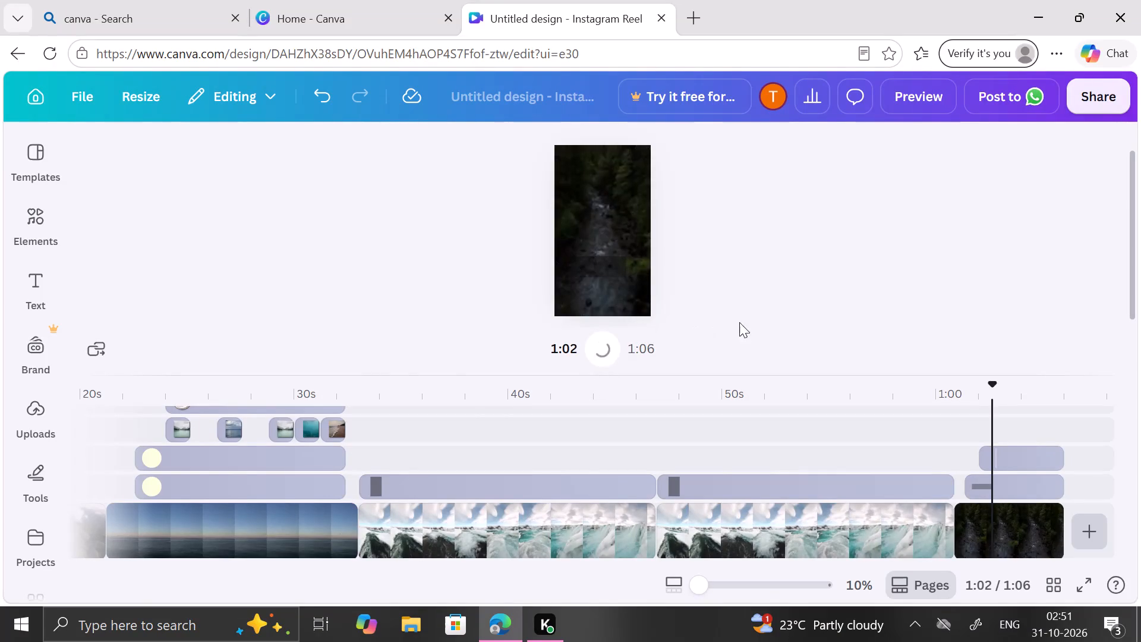